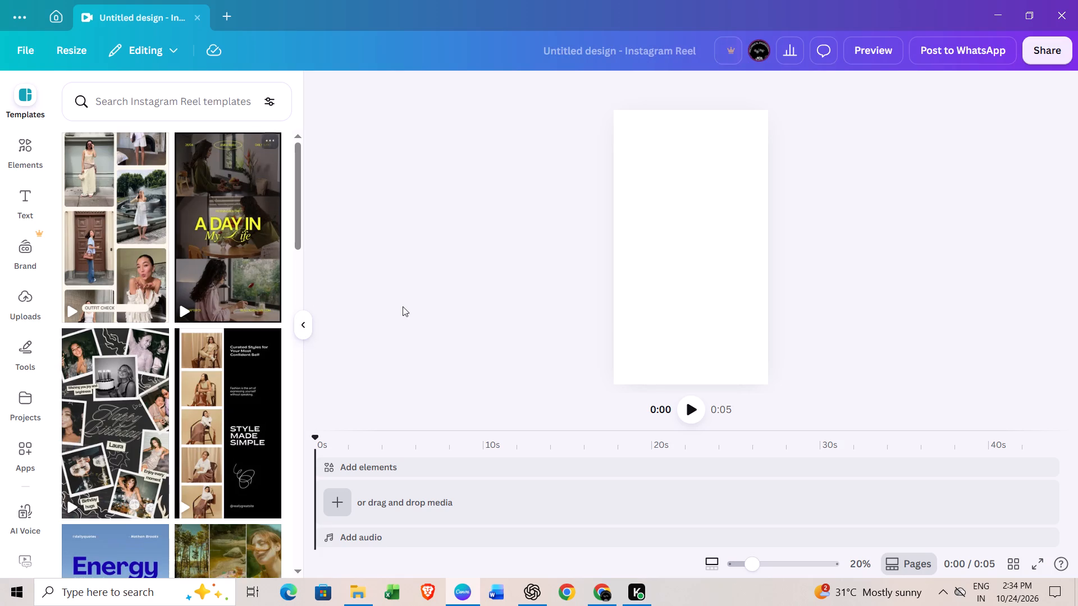
Browse the suggested Instagram Reel templates to find a suitable design for the blank reel.
scroll(112, 286, "down", 2)
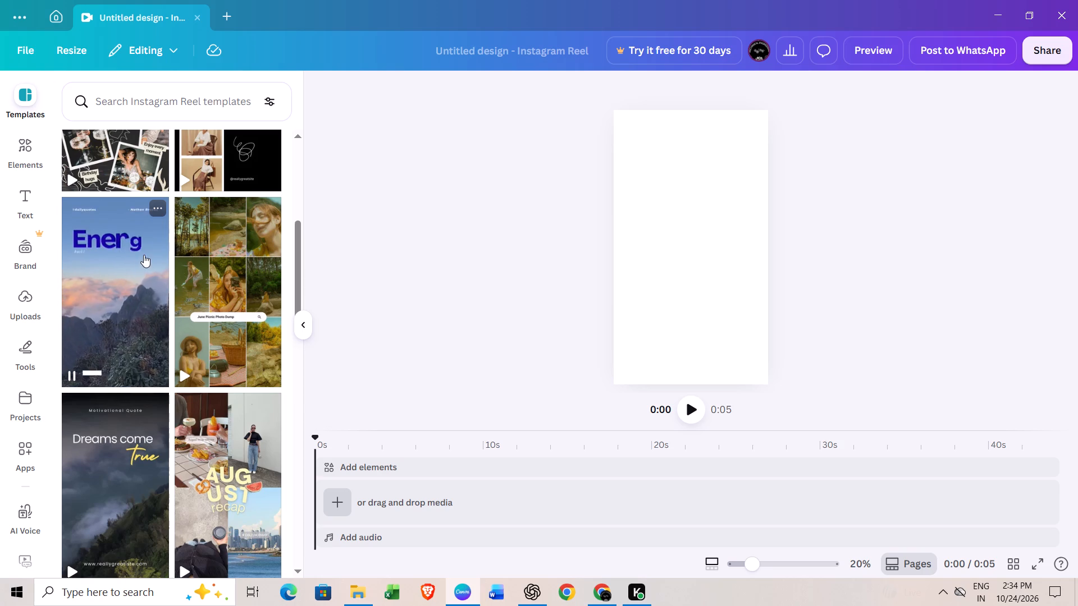
scroll(144, 254, "down", 3)
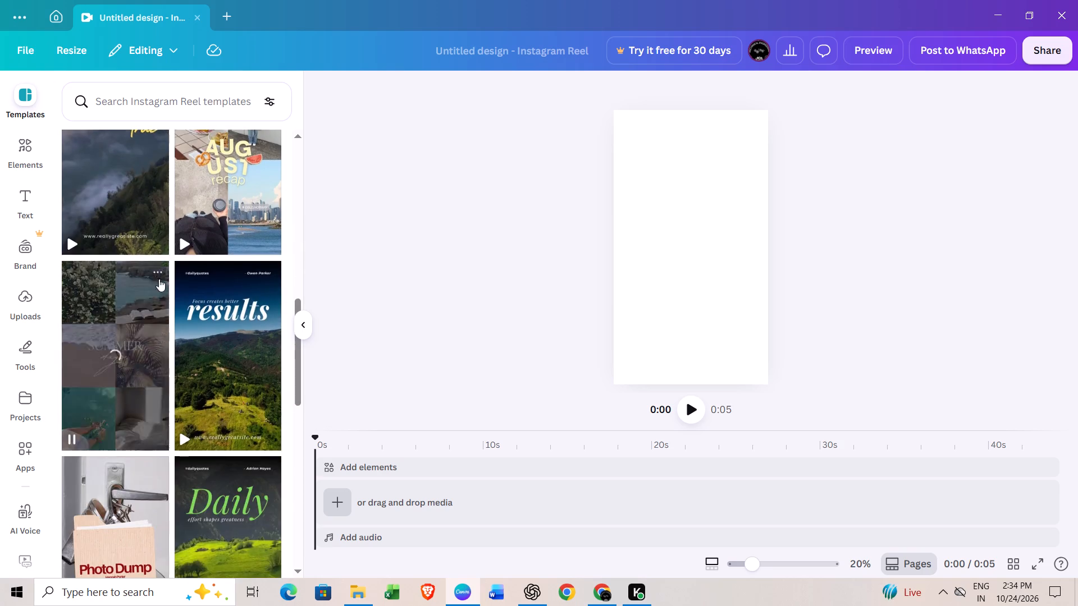
scroll(261, 251, "up", 2)
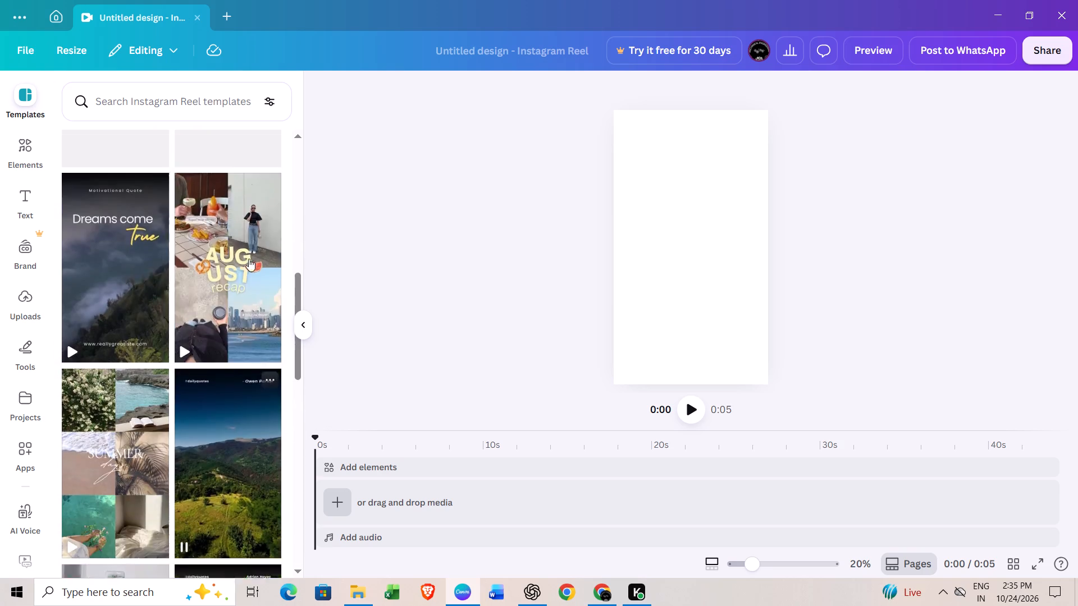
scroll(228, 387, "down", 1)
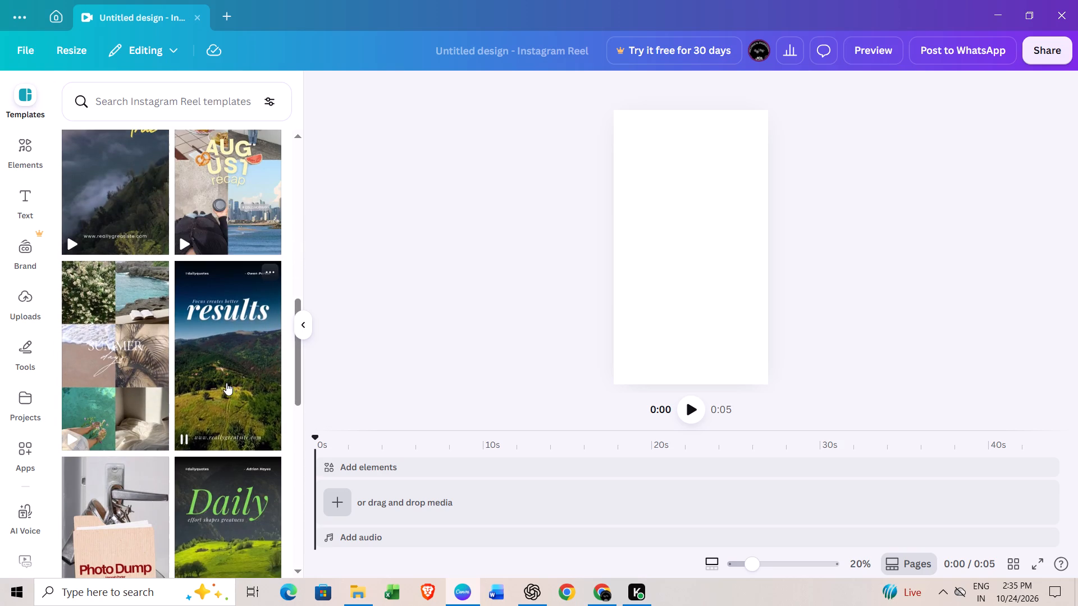
Look through the Instagram Reel templates for a suitable design.
scroll(226, 383, "down", 2)
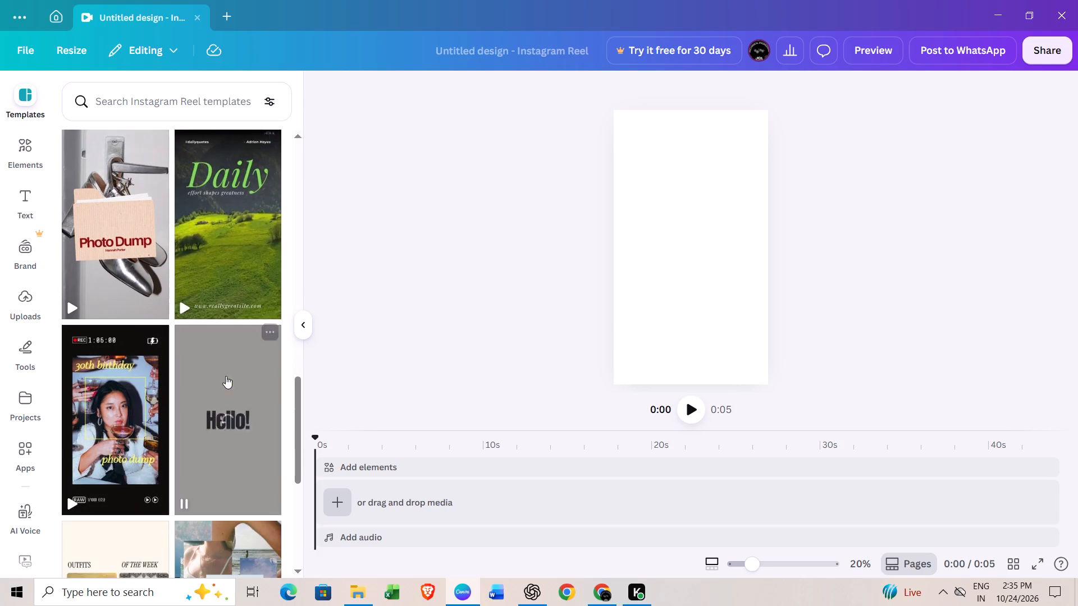
scroll(226, 371, "down", 2)
scroll(226, 365, "up", 2)
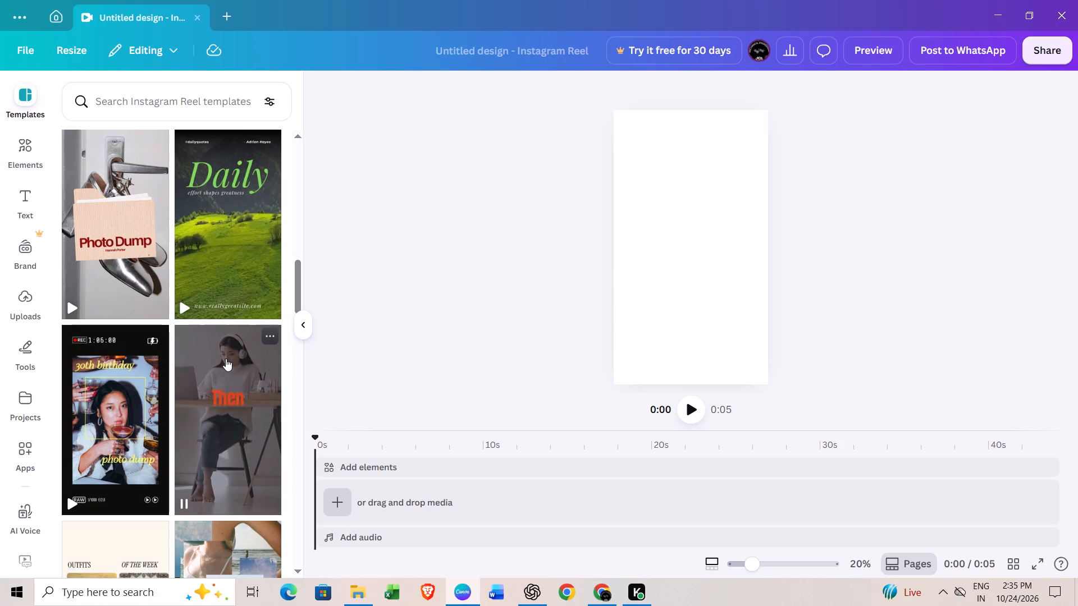
scroll(225, 360, "down", 1)
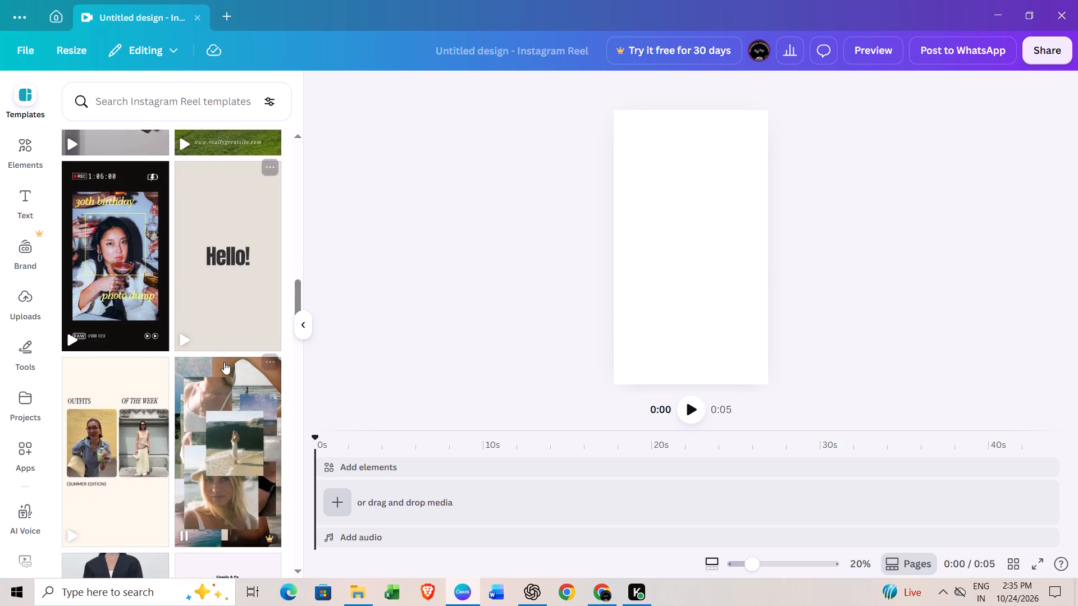
scroll(224, 362, "down", 1)
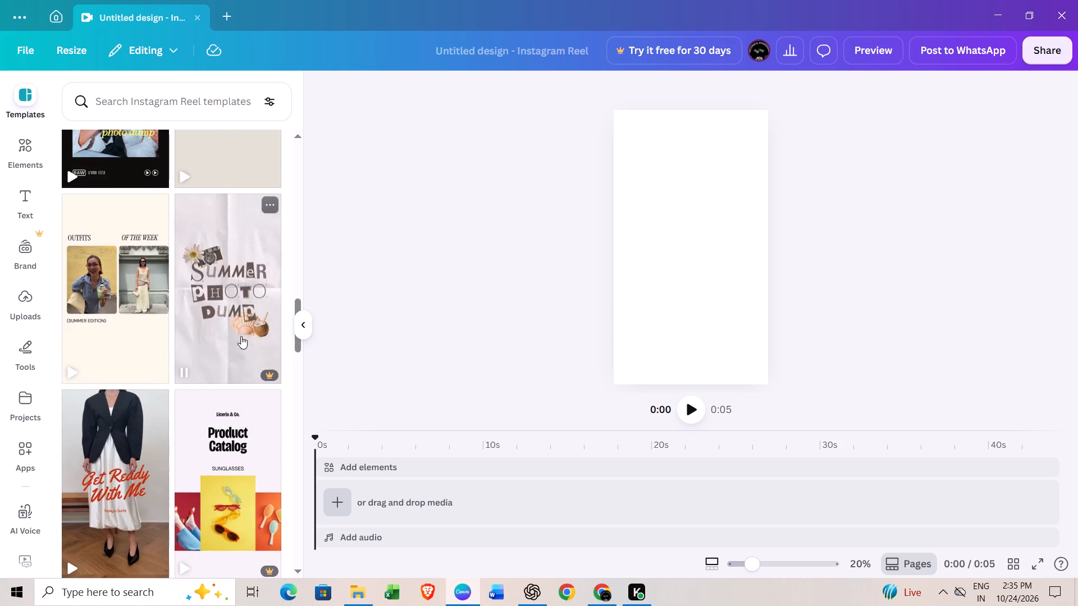
scroll(191, 385, "down", 2)
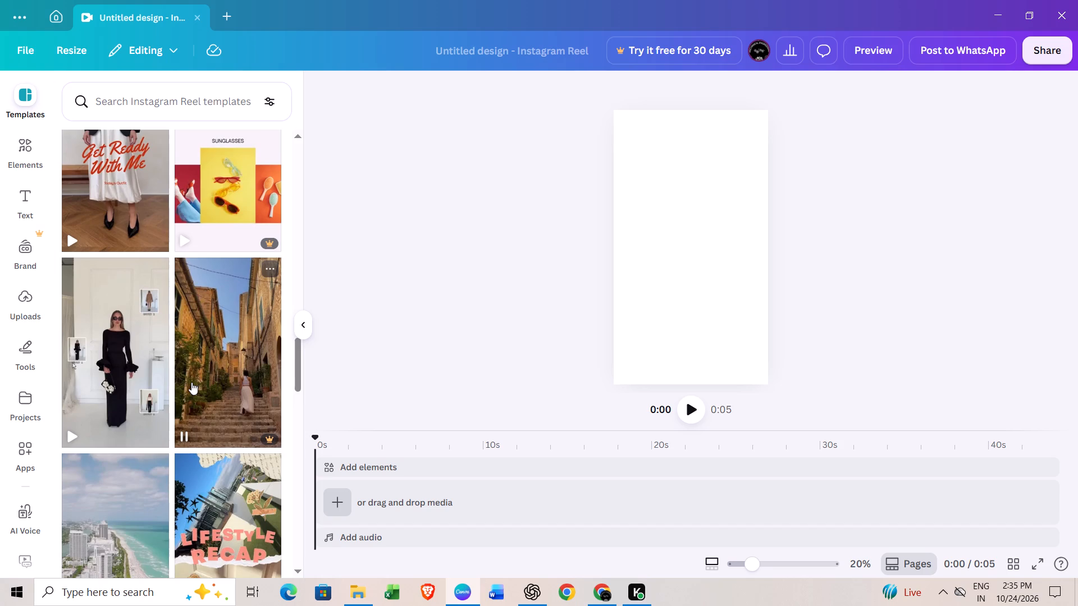
scroll(191, 382, "down", 4)
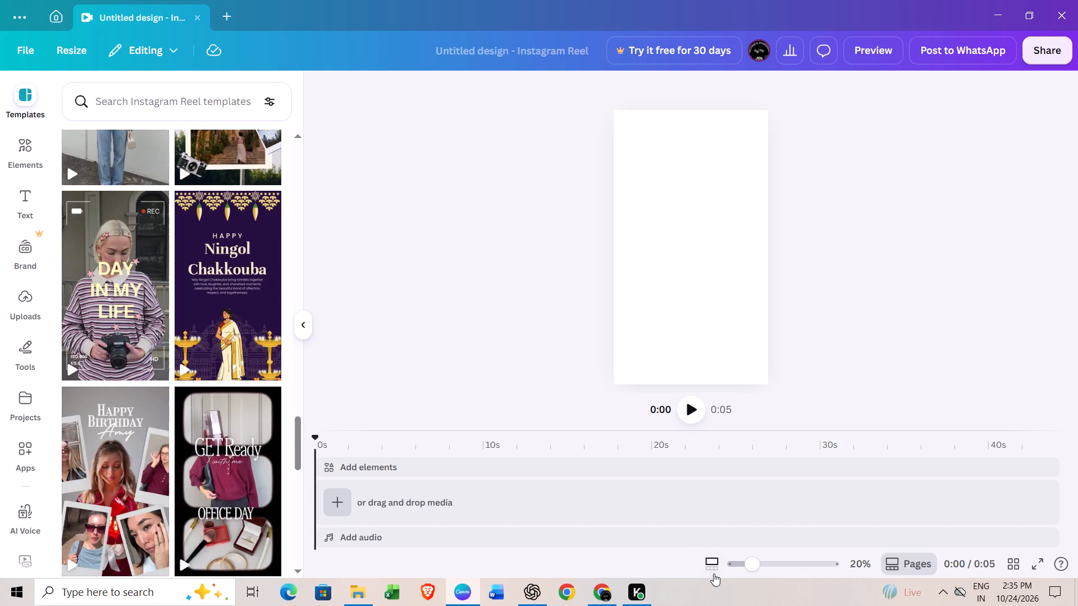
Switch to Chrome, search Google for "hanuman" and show the image results in a maximized window.
left_click(570, 603)
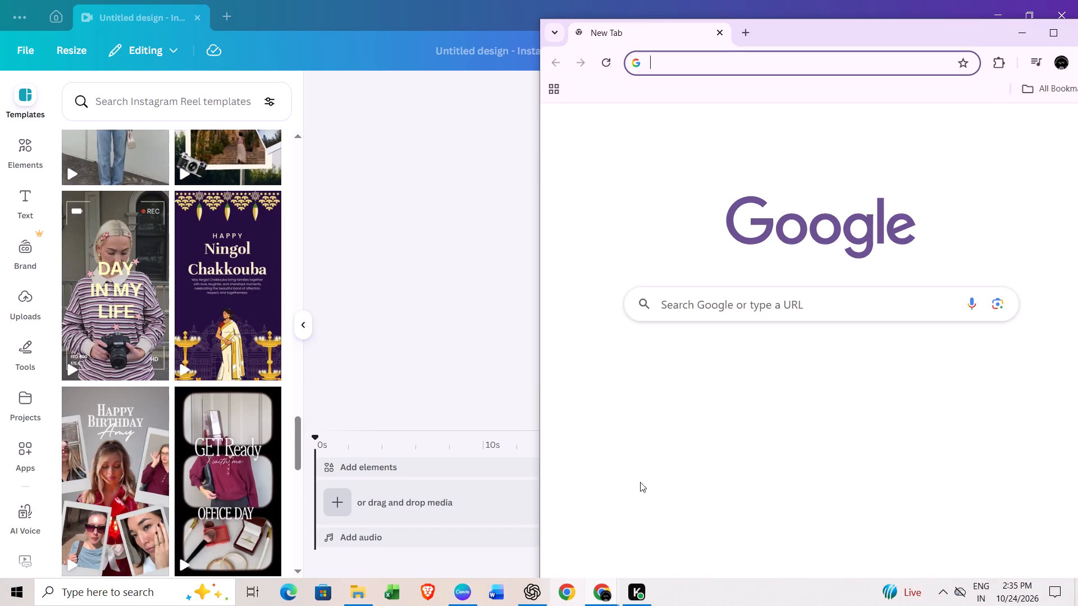
left_click(739, 305)
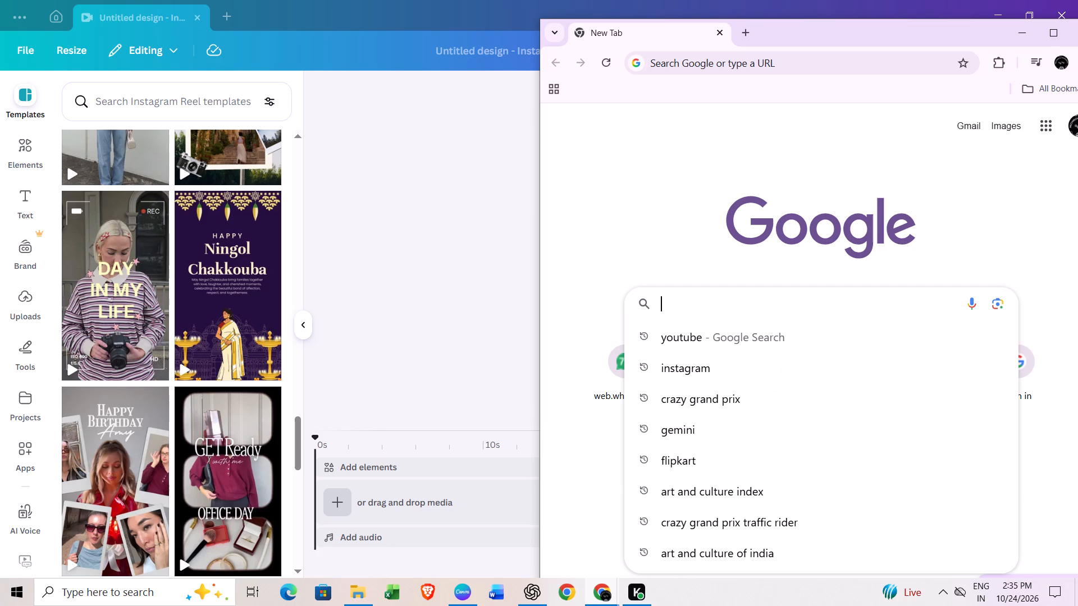
type("hu")
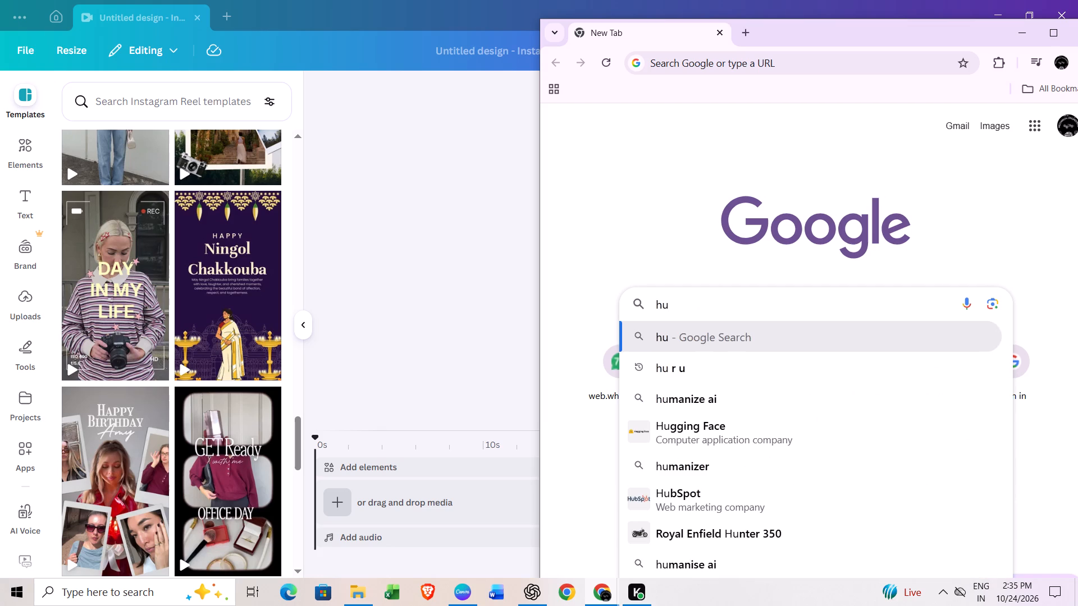
type("nu")
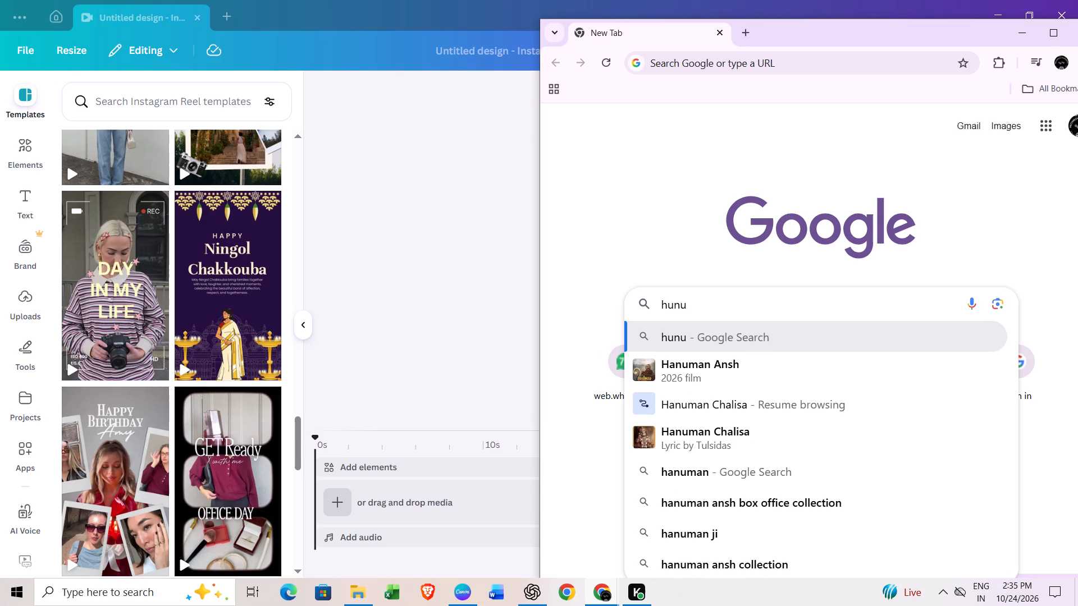
key("Left")
key("Left")
key("Left")
key("Delete")
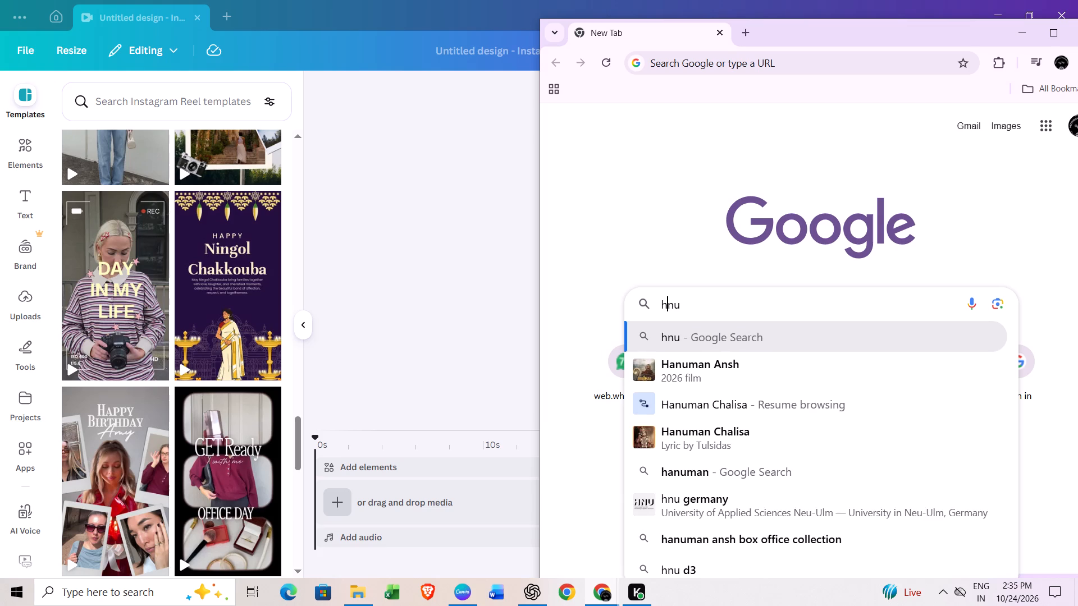
key("a")
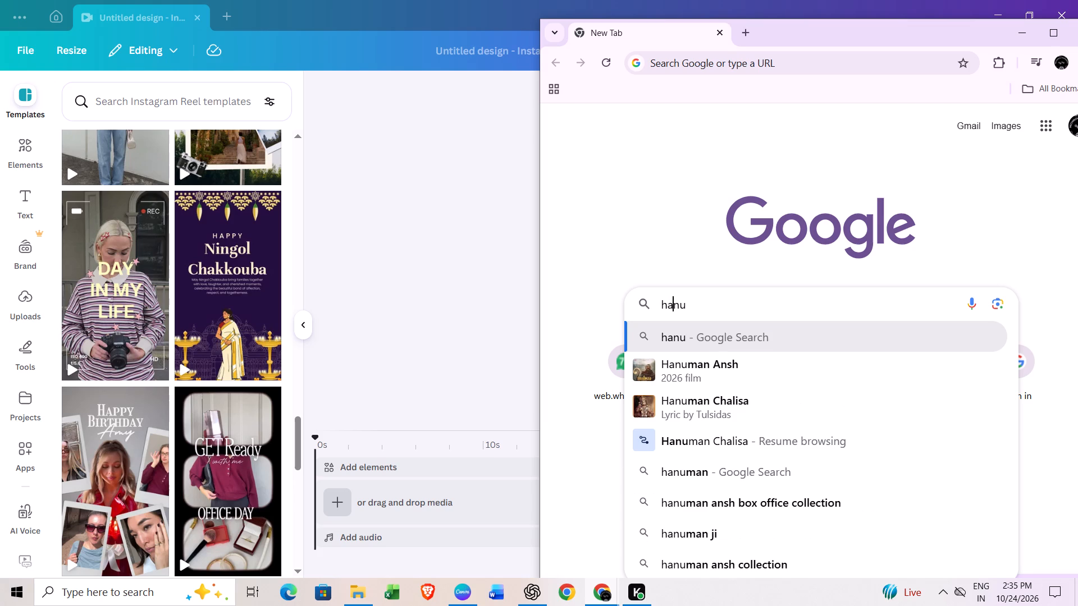
key("Right")
key("Right")
key("Right")
left_click(809, 484)
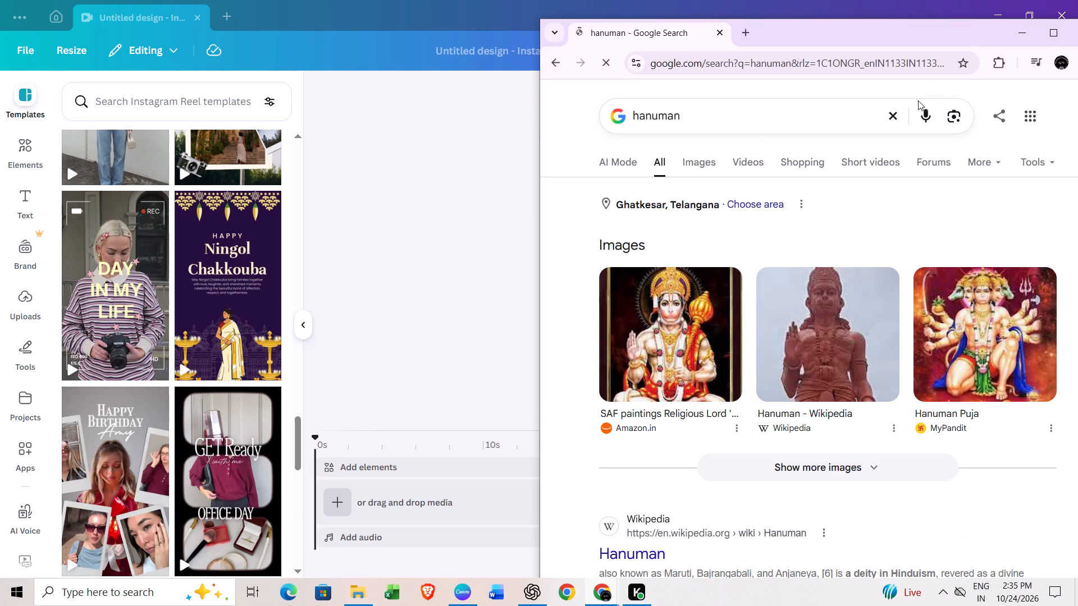
left_click(1045, 35)
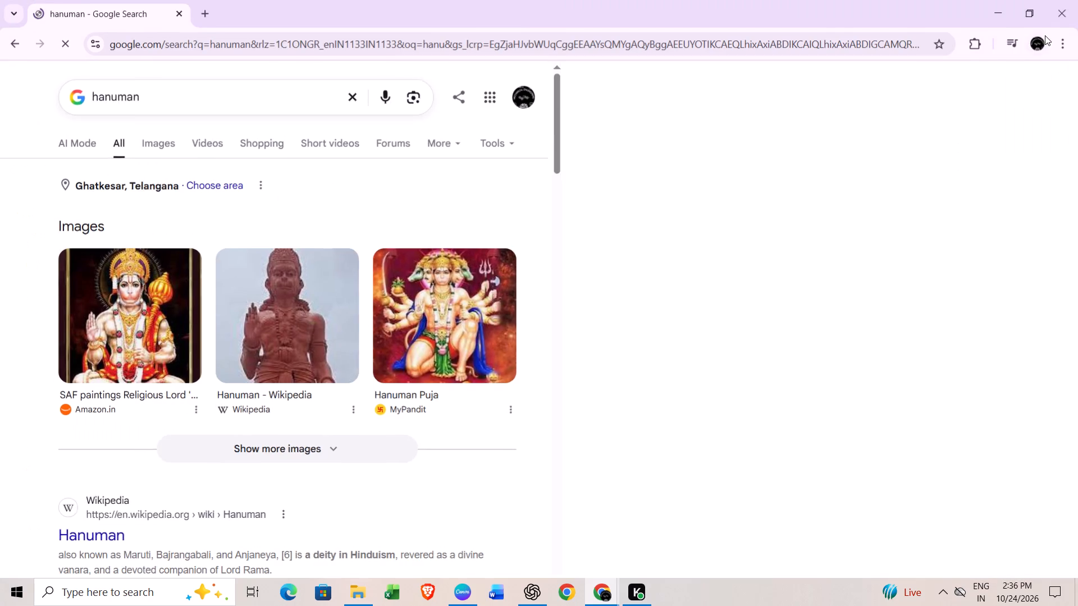
left_click(248, 150)
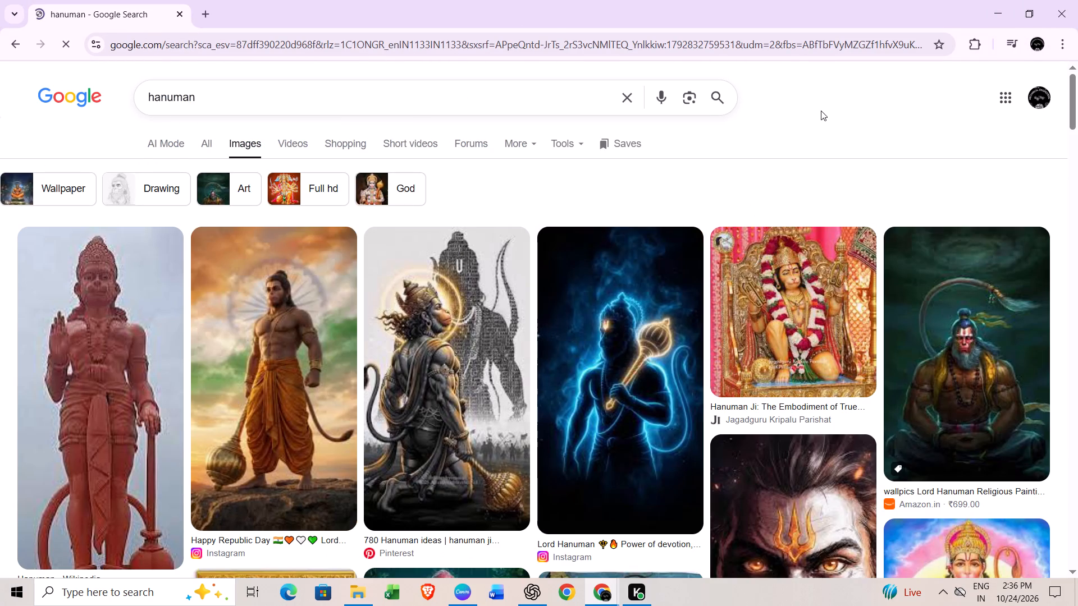
Look through the Hanuman image results for a picture suited to the vertical reel page.
scroll(568, 396, "down", 1)
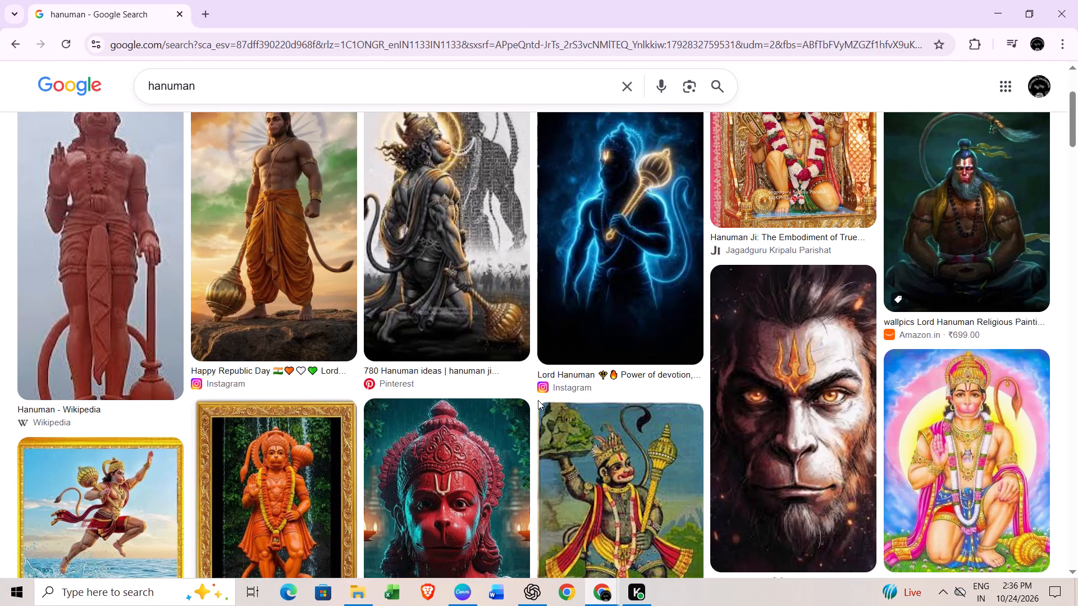
scroll(538, 400, "up", 1)
scroll(538, 400, "down", 3)
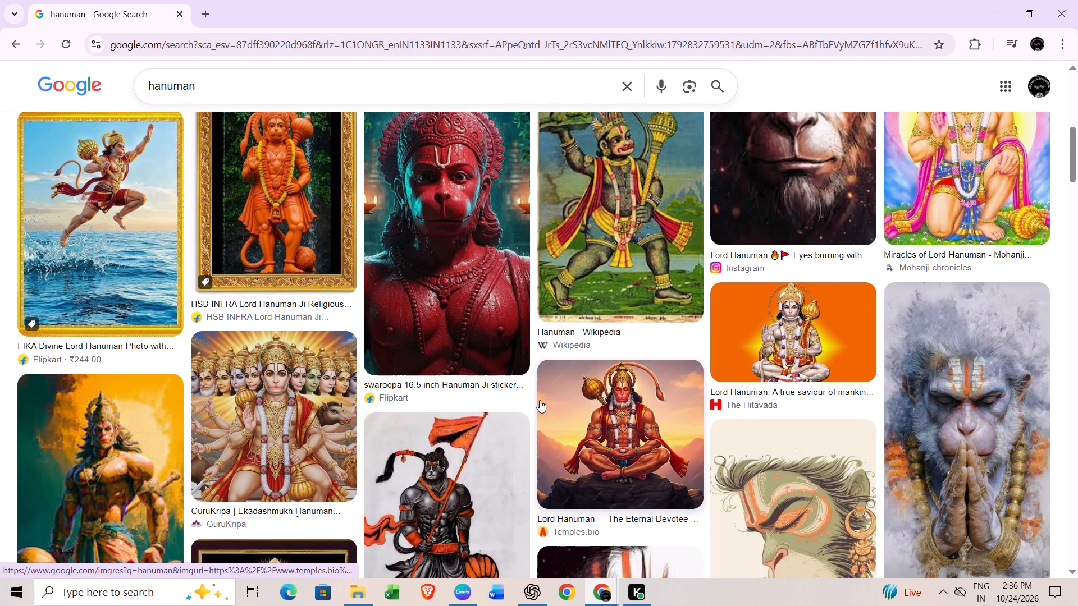
scroll(540, 400, "up", 2)
scroll(540, 399, "down", 2)
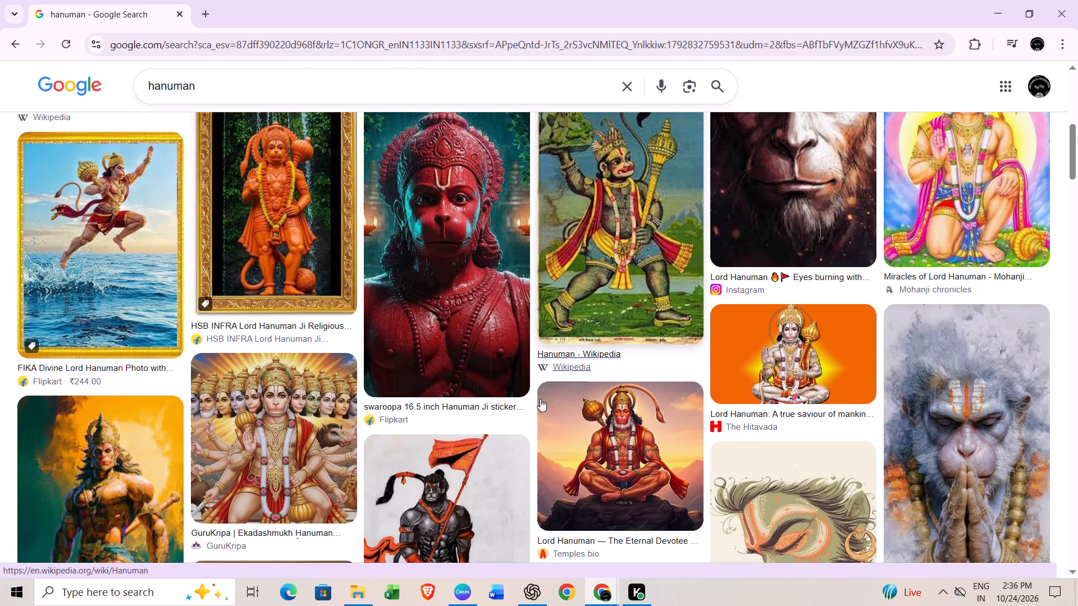
scroll(549, 396, "down", 2)
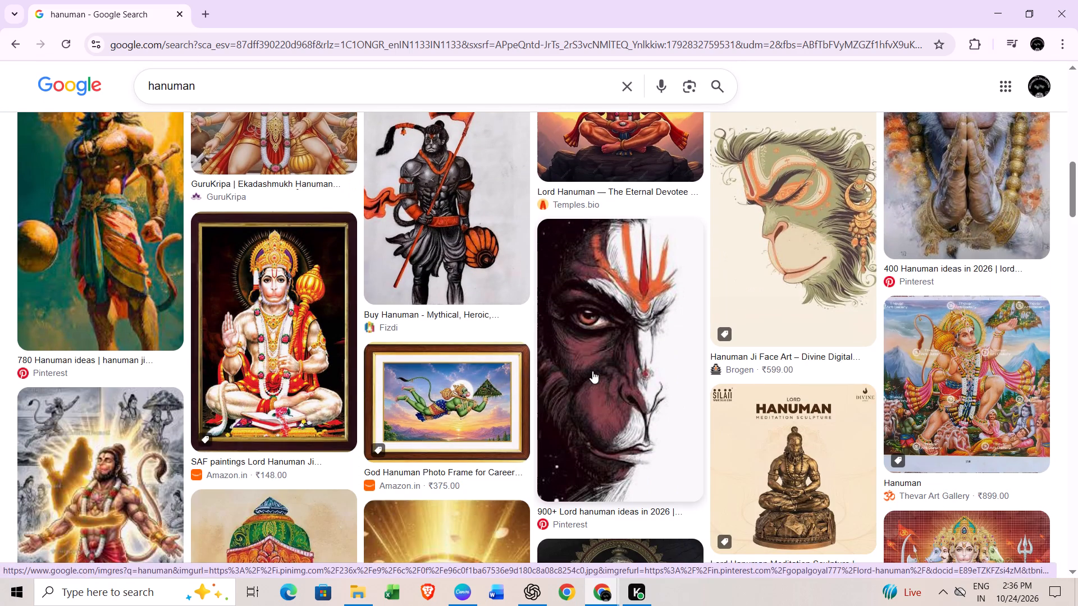
scroll(643, 363, "down", 2)
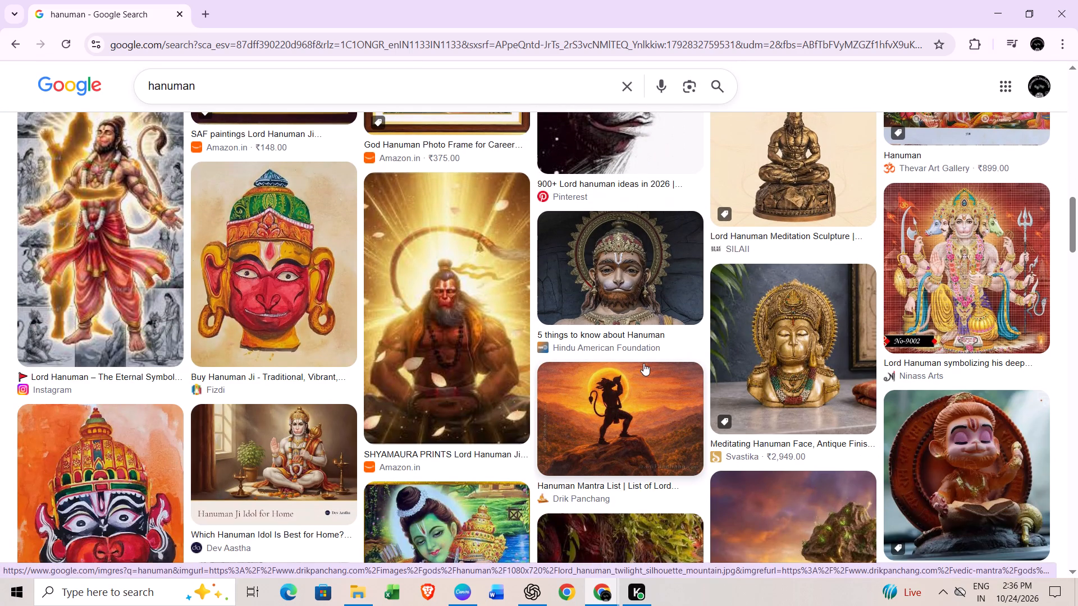
scroll(644, 362, "down", 1)
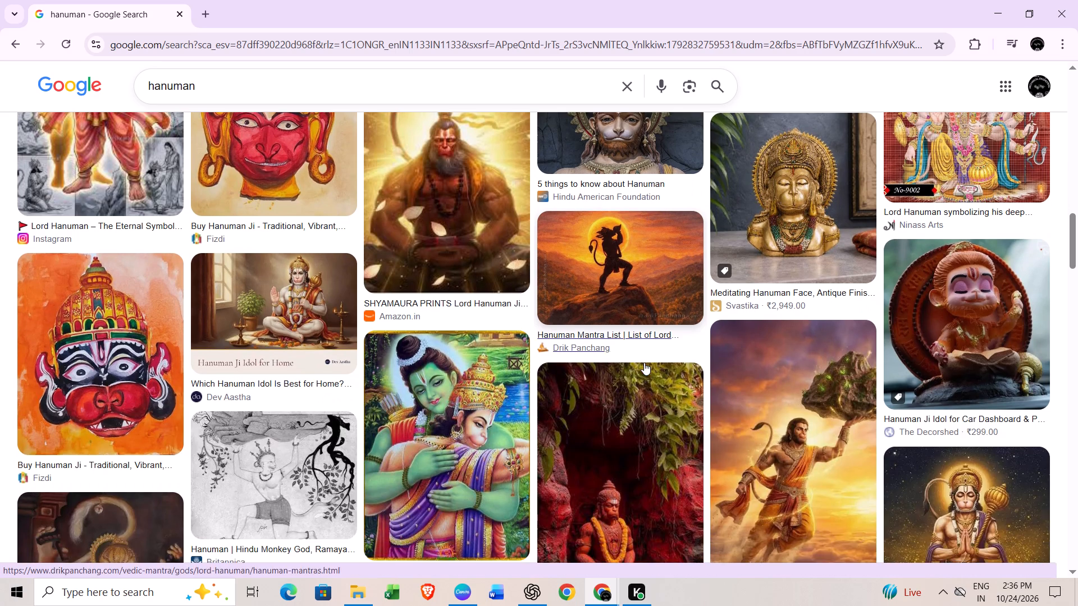
scroll(644, 362, "up", 7)
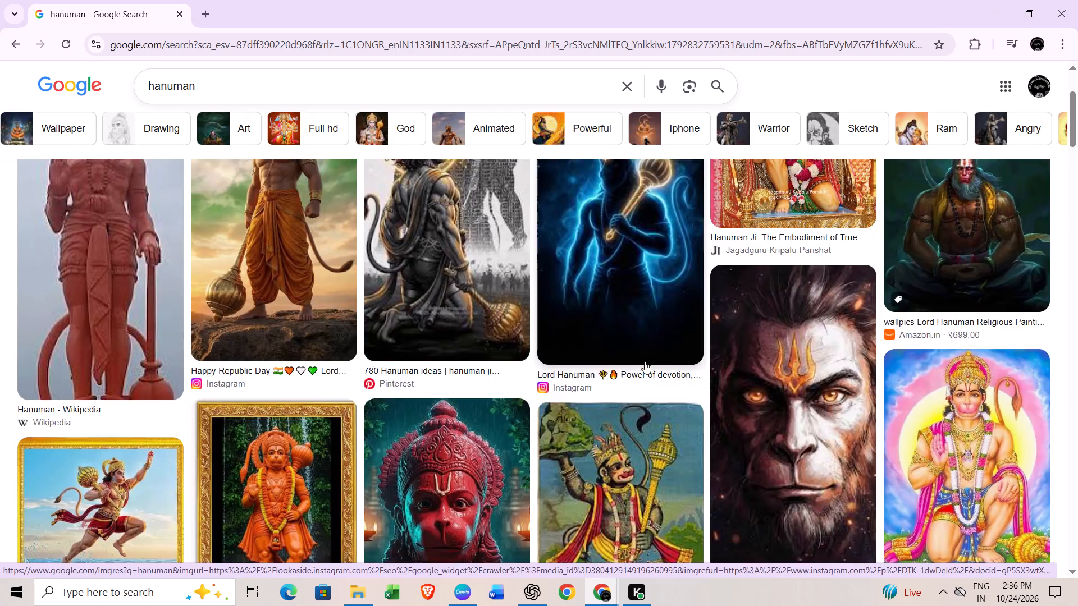
scroll(647, 360, "up", 2)
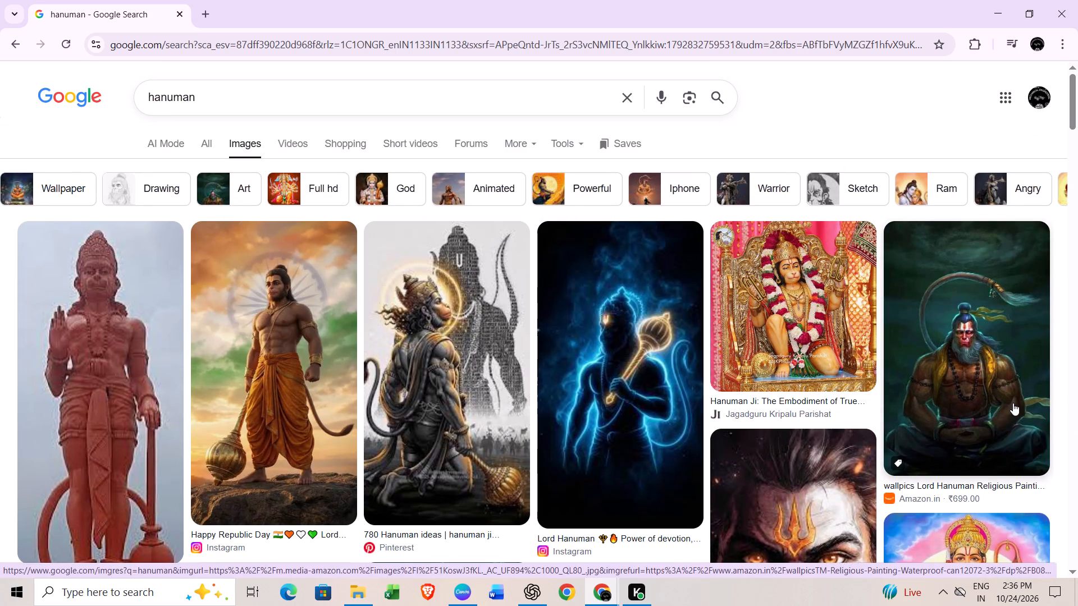
Copy the wallpics dark green image of Hanuman meditating and paste it onto the blank reel page in Canva.
right_click(1013, 402)
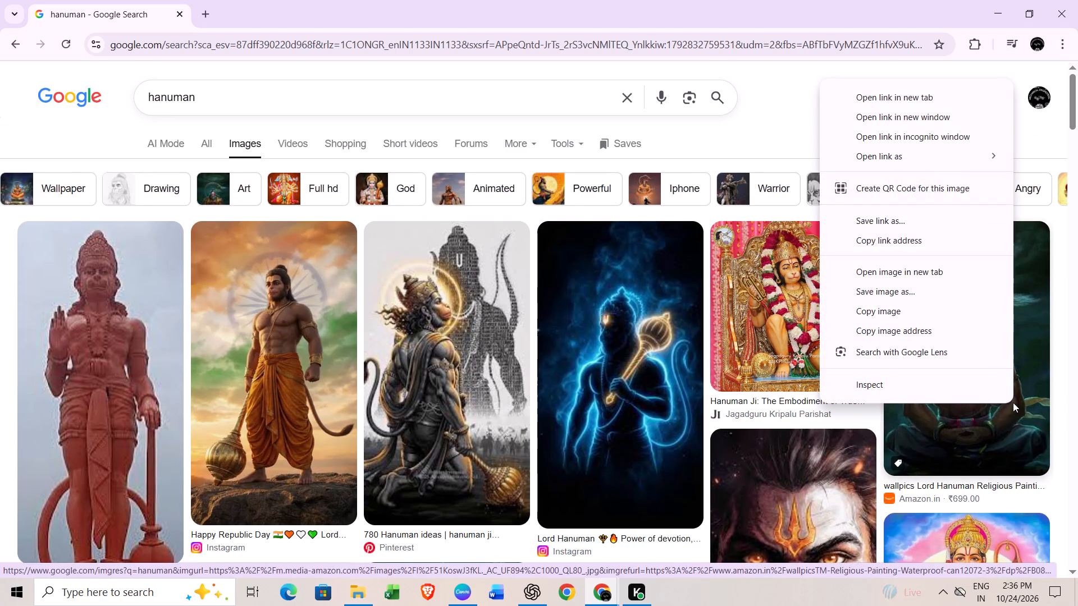
left_click(905, 316)
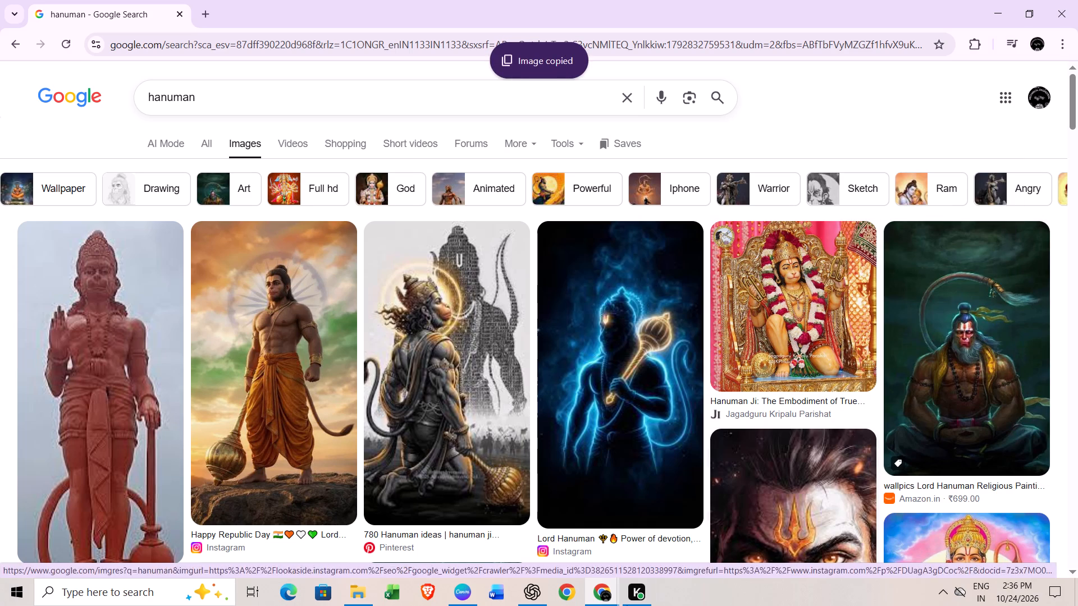
left_click(470, 602)
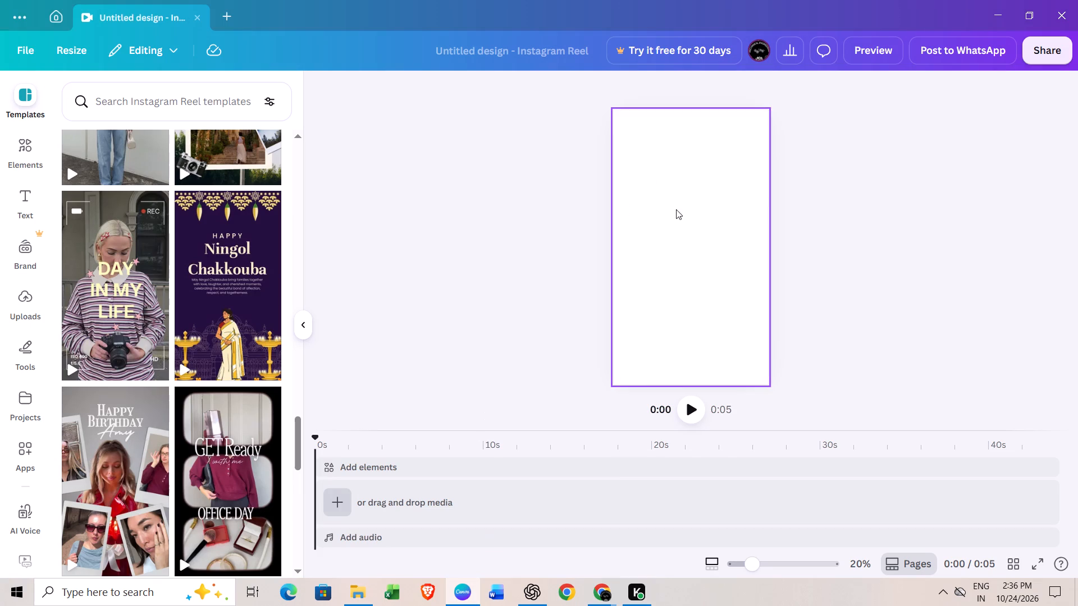
right_click(697, 217)
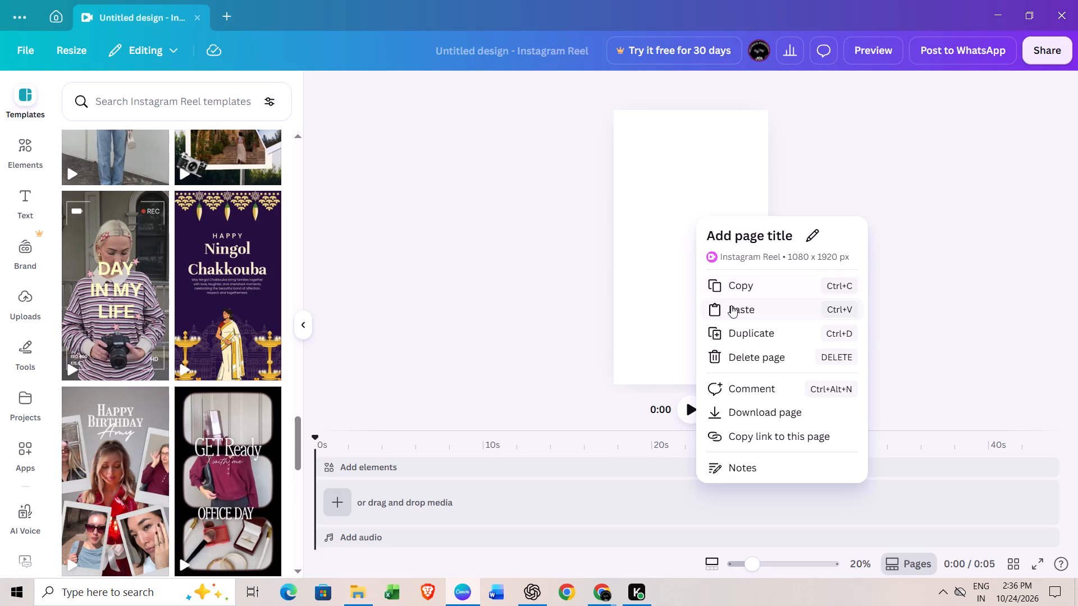
left_click(731, 305)
Move and stretch the pasted Hanuman image to fill the whole page at 1,080 by 1,920.
left_click_drag(731, 305, 746, 371)
left_click_drag(649, 359, 637, 368)
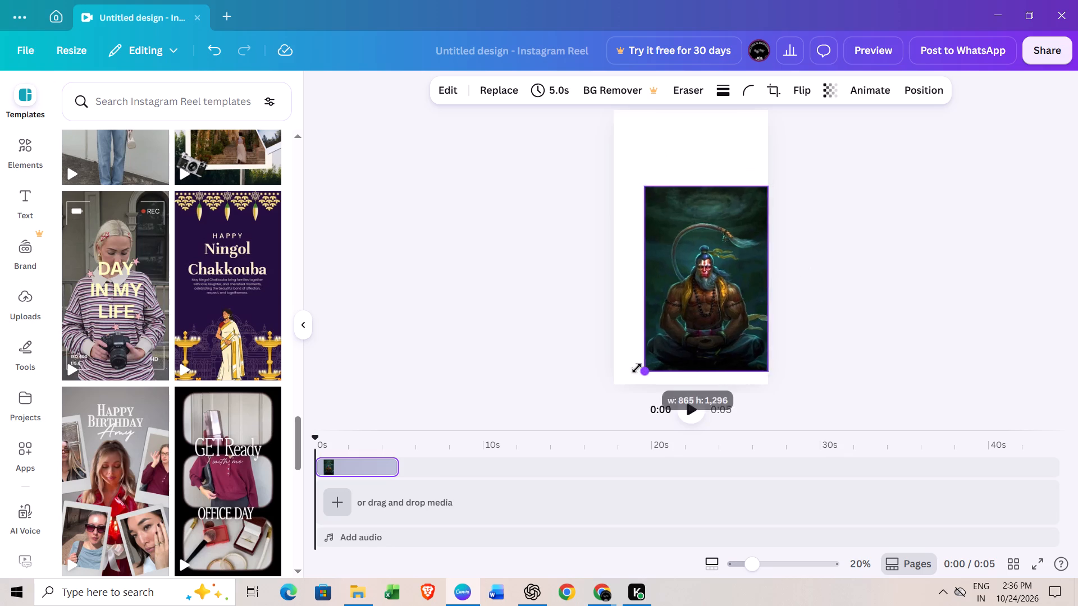
left_click_drag(637, 368, 619, 375)
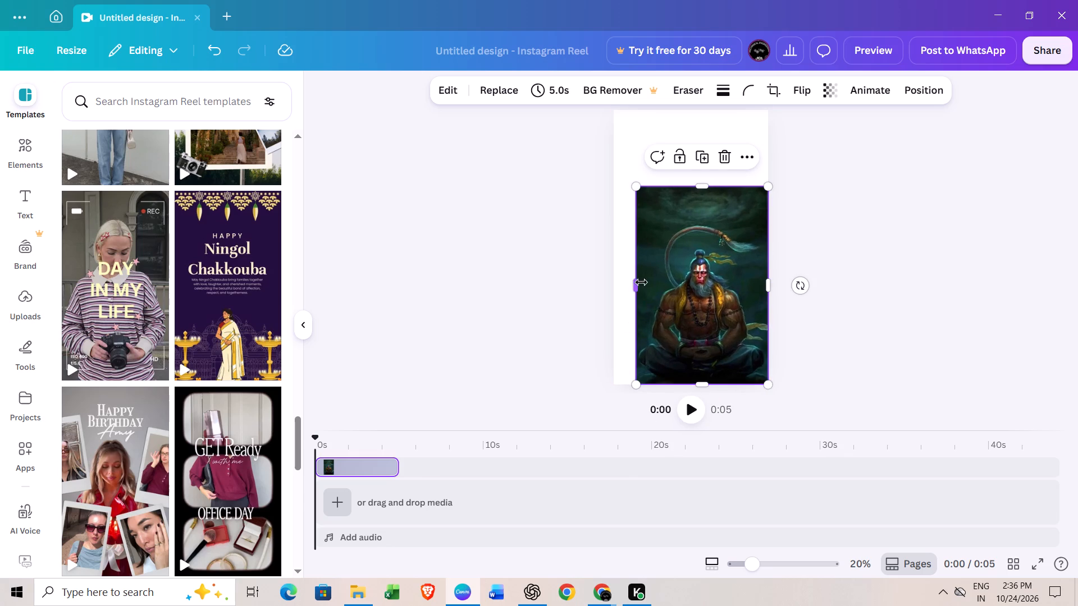
left_click_drag(635, 288, 614, 286)
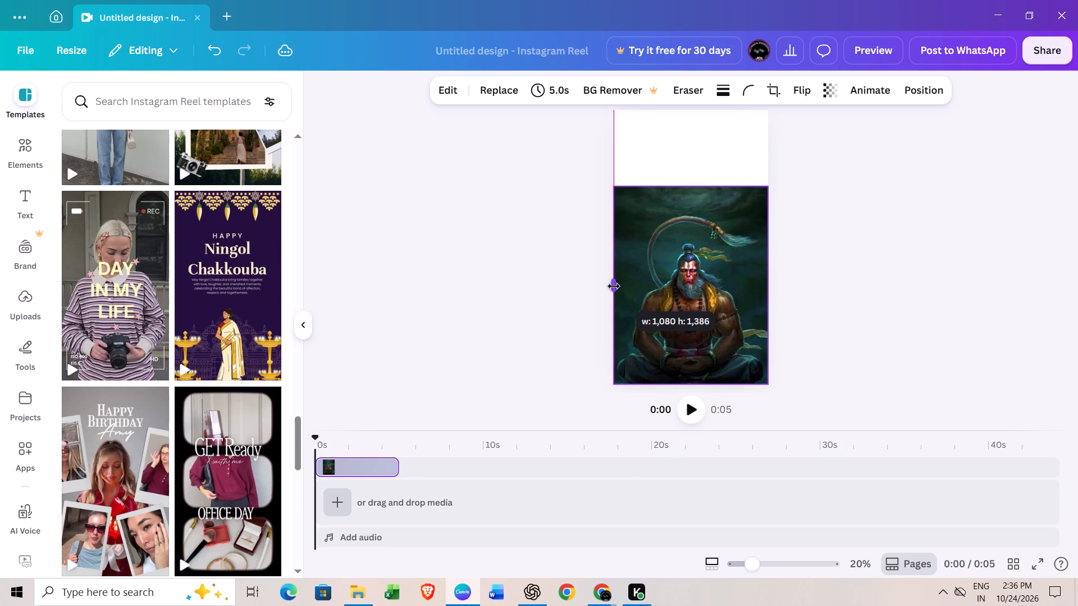
left_click_drag(614, 286, 614, 287)
left_click_drag(694, 187, 703, 126)
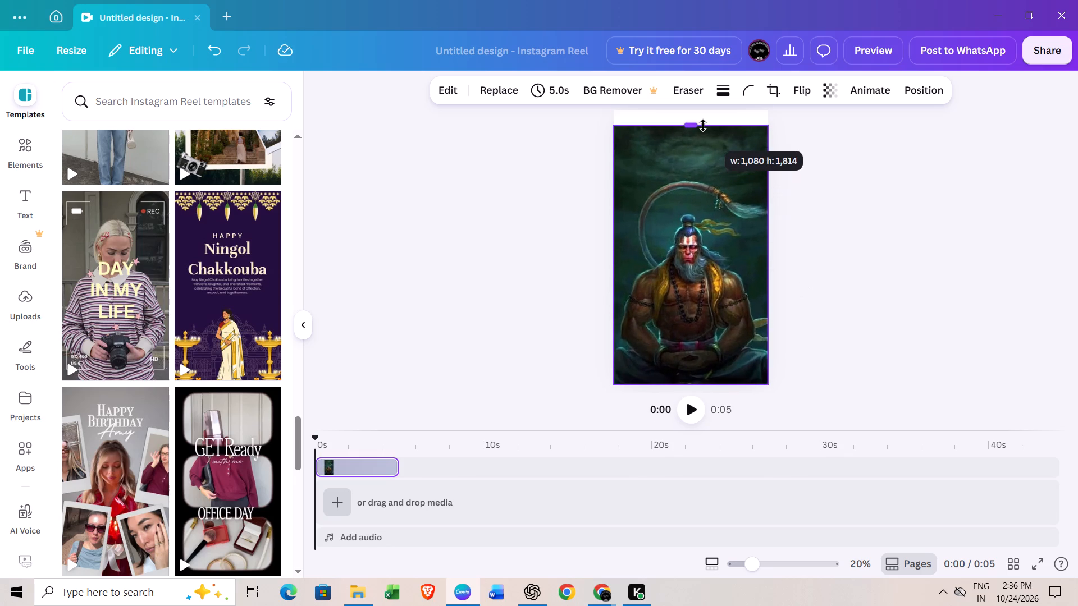
left_click_drag(703, 126, 701, 105)
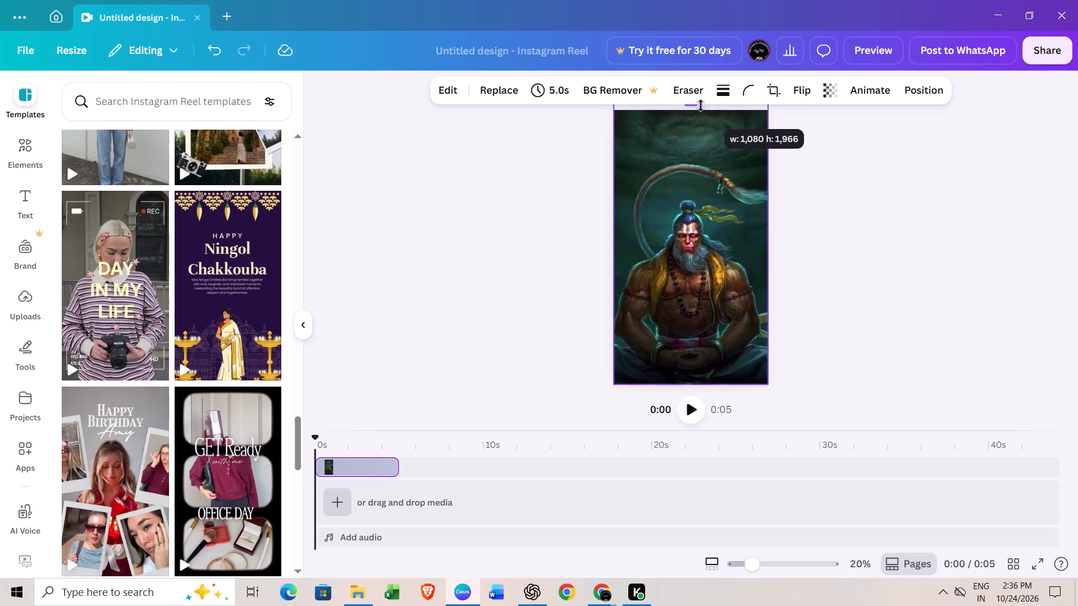
left_click_drag(701, 105, 701, 109)
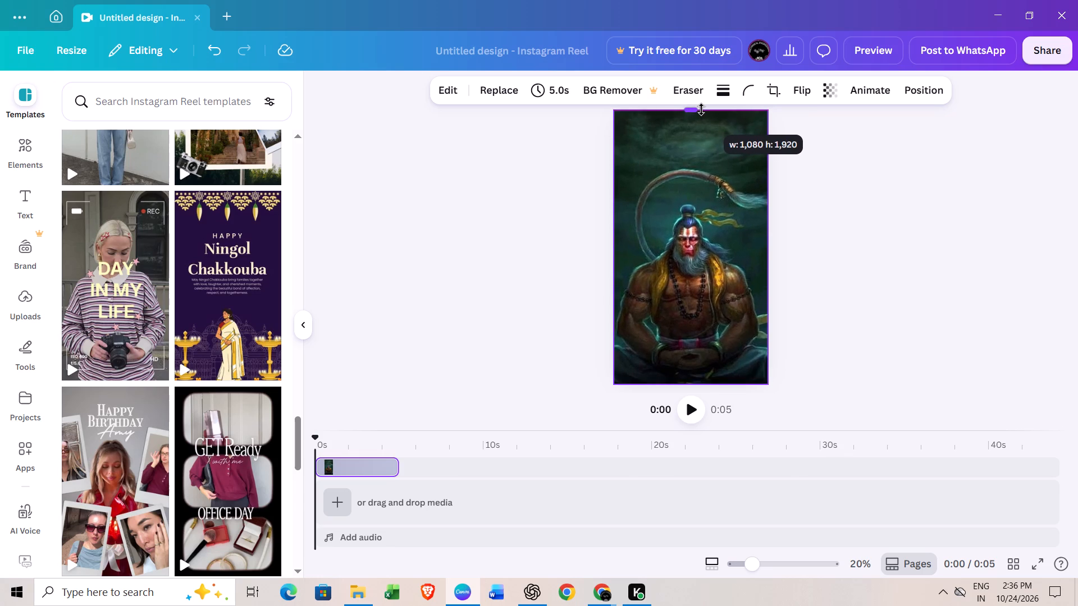
left_click_drag(701, 109, 701, 110)
left_click(501, 253)
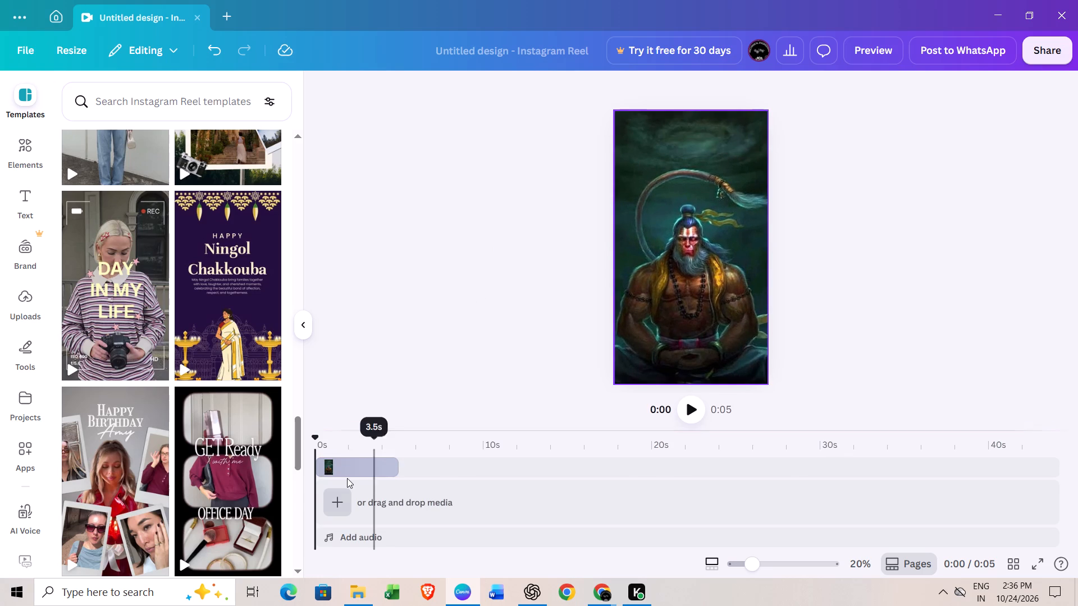
Trim the Hanuman image's clip on the timeline to 1.0 s.
left_click(345, 477)
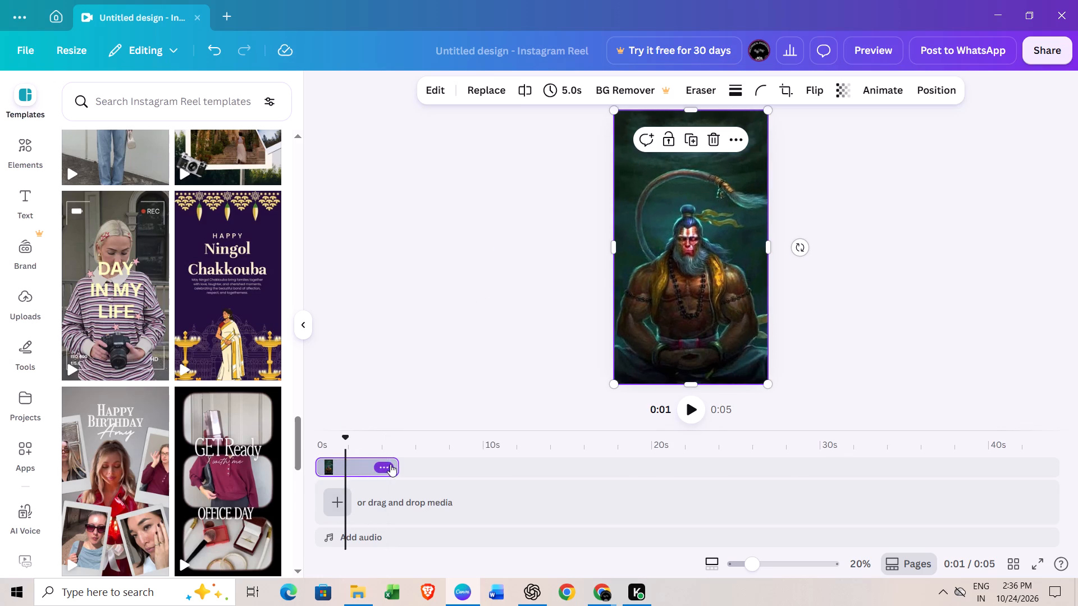
left_click_drag(396, 467, 372, 459)
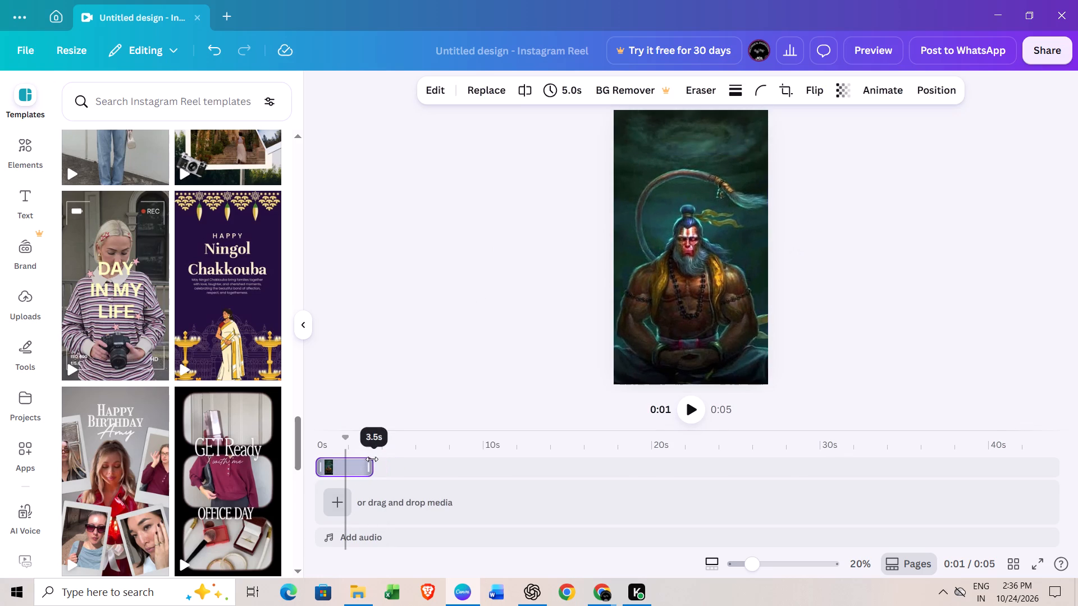
left_click_drag(372, 459, 346, 448)
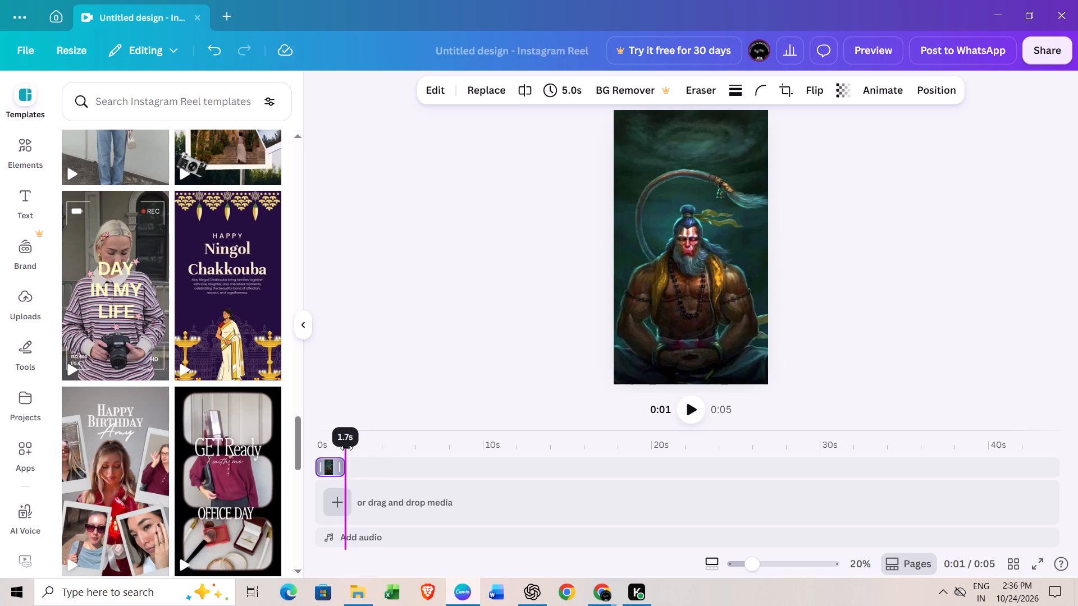
left_click_drag(346, 448, 335, 440)
left_click_drag(335, 440, 334, 478)
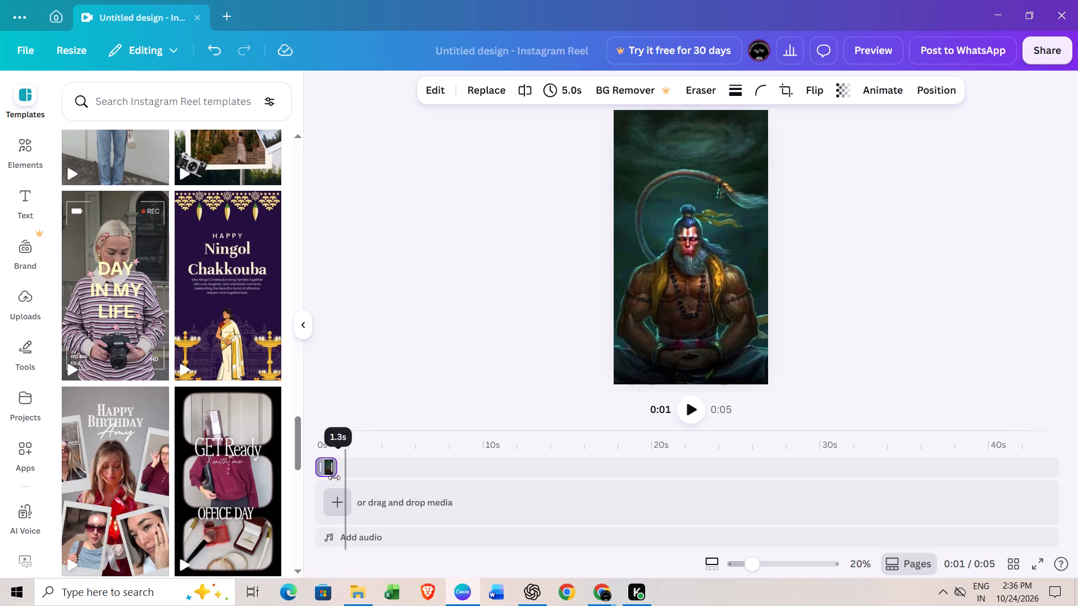
left_click_drag(334, 478, 329, 481)
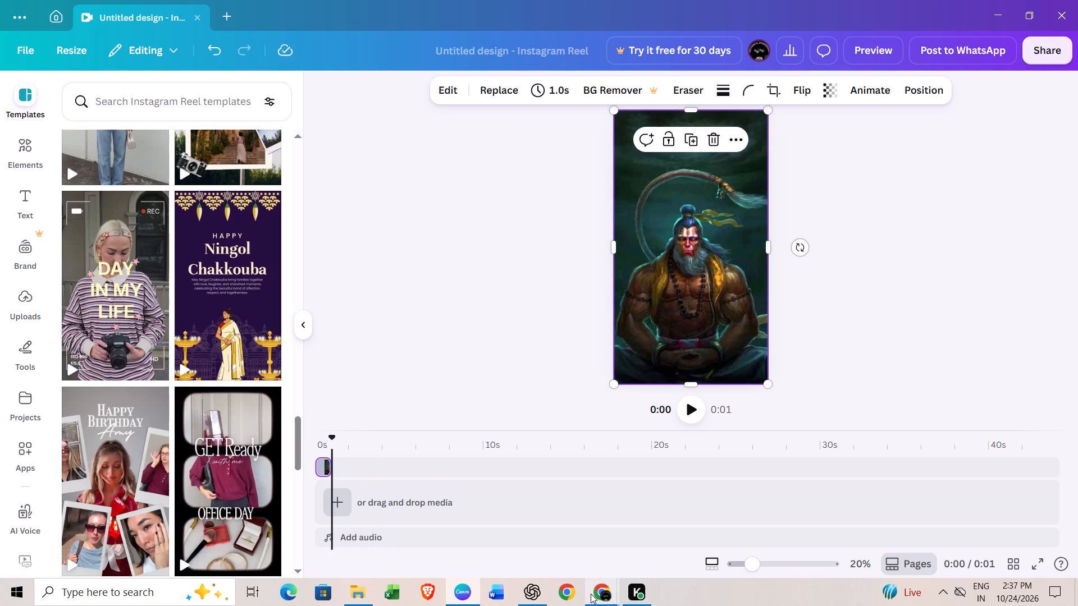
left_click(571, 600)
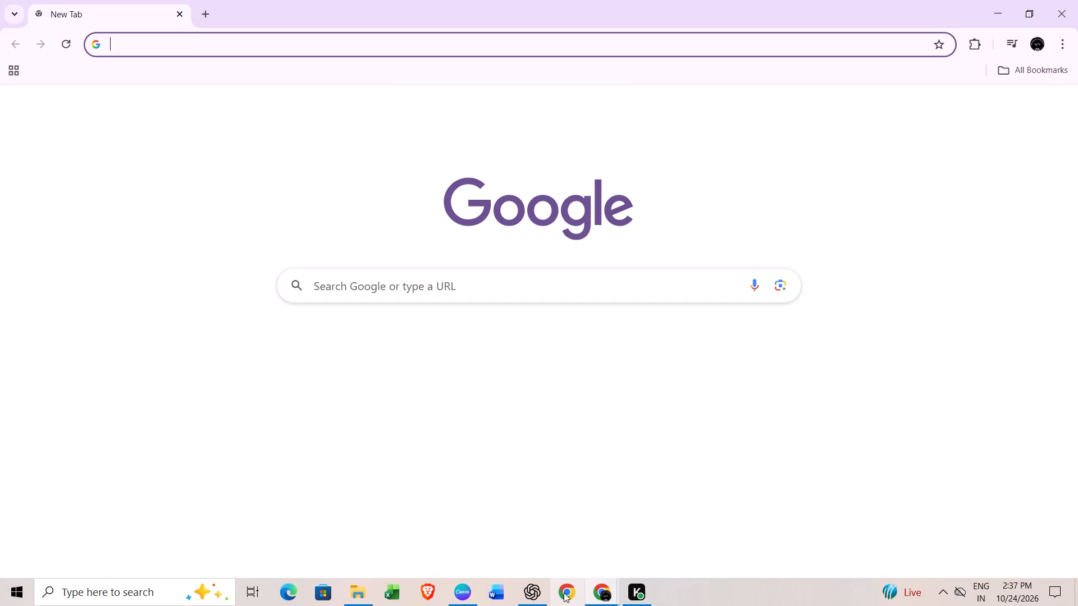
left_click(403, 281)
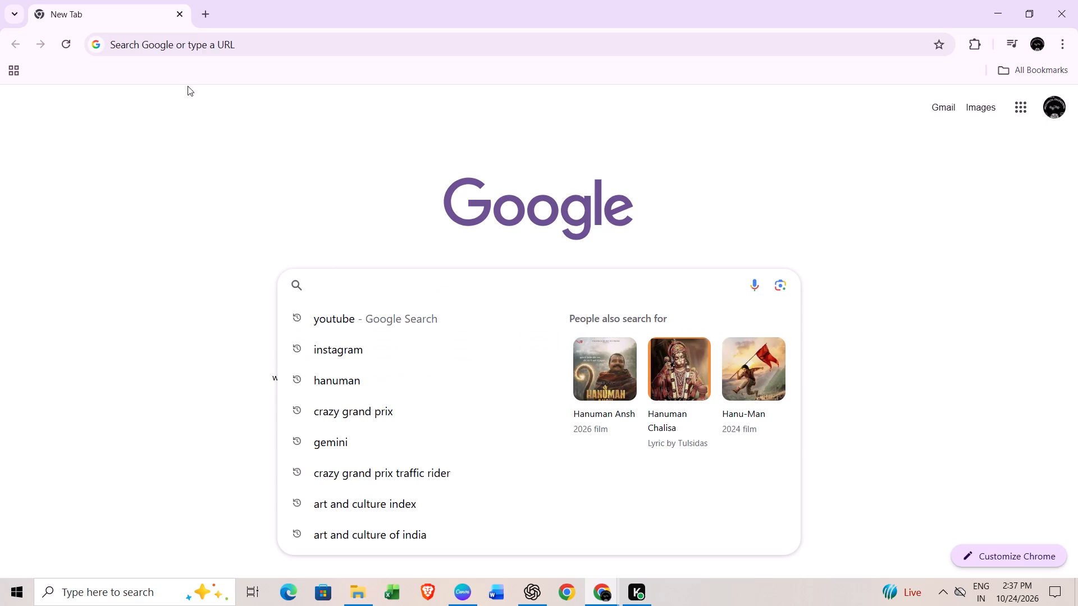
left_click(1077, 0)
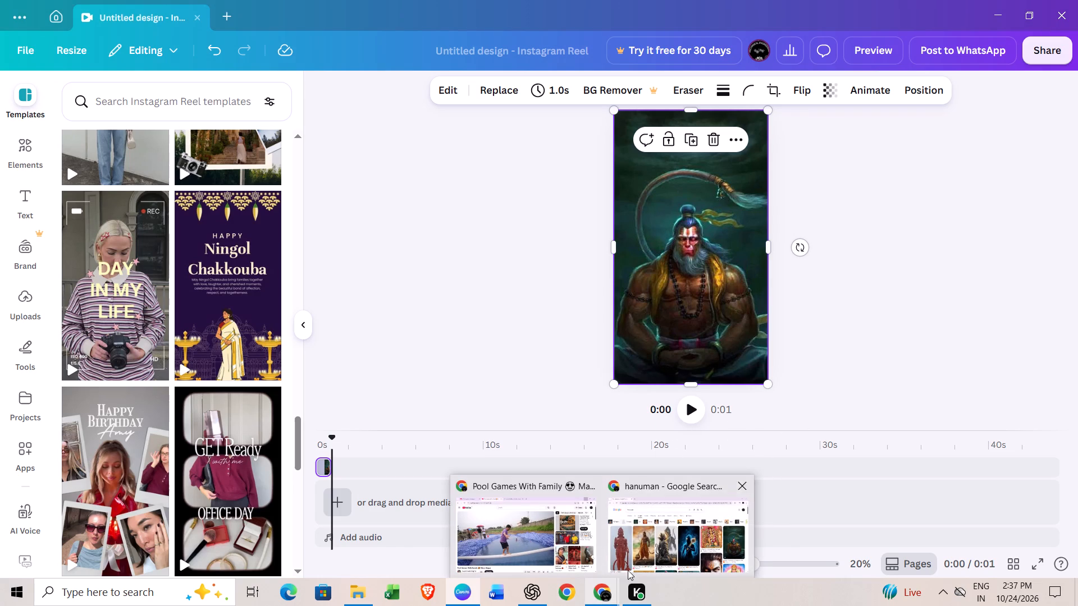
Switch back to the Chrome window with the "hanuman" image results and look through them for a second picture.
left_click(660, 542)
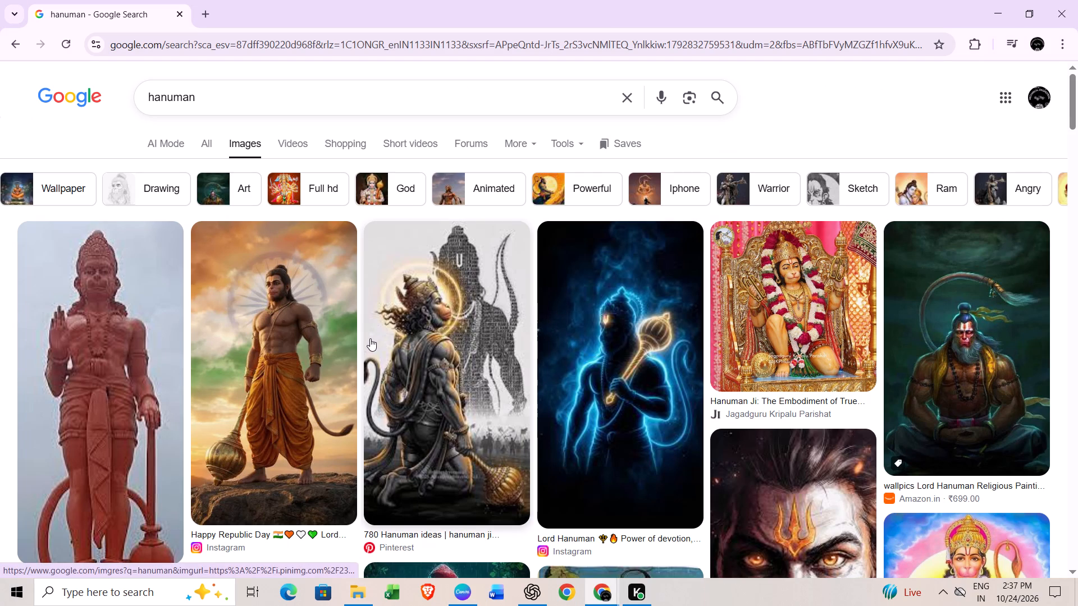
scroll(217, 357, "down", 1)
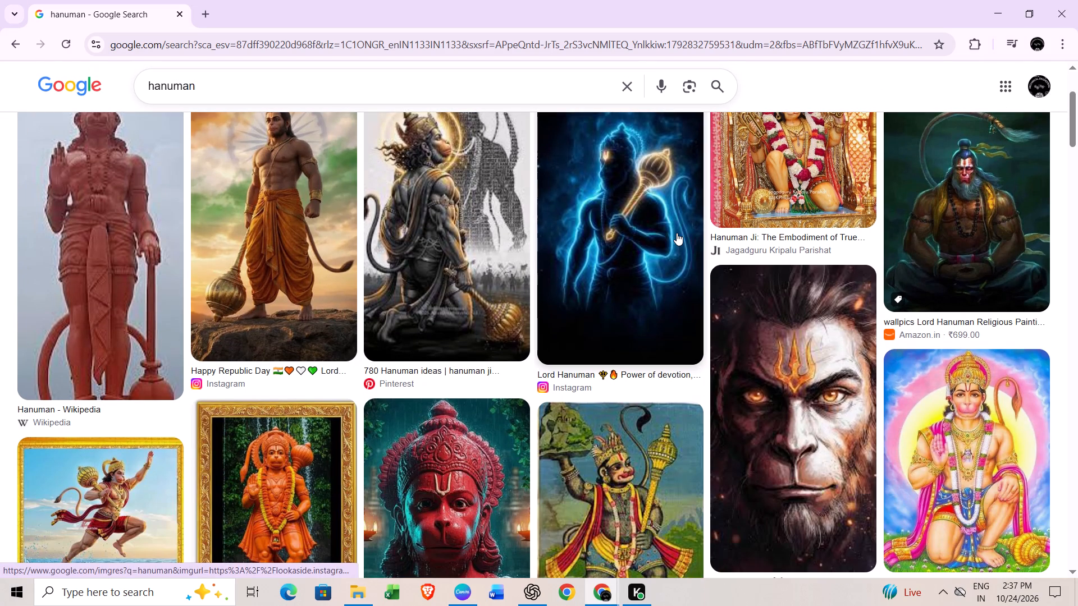
scroll(677, 233, "down", 2)
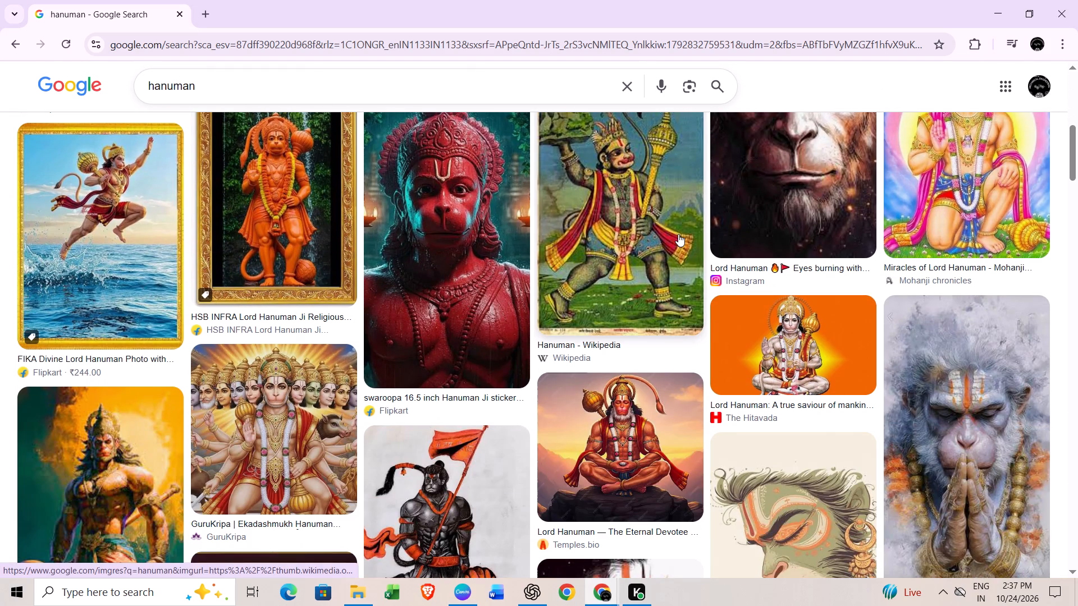
scroll(678, 234, "down", 3)
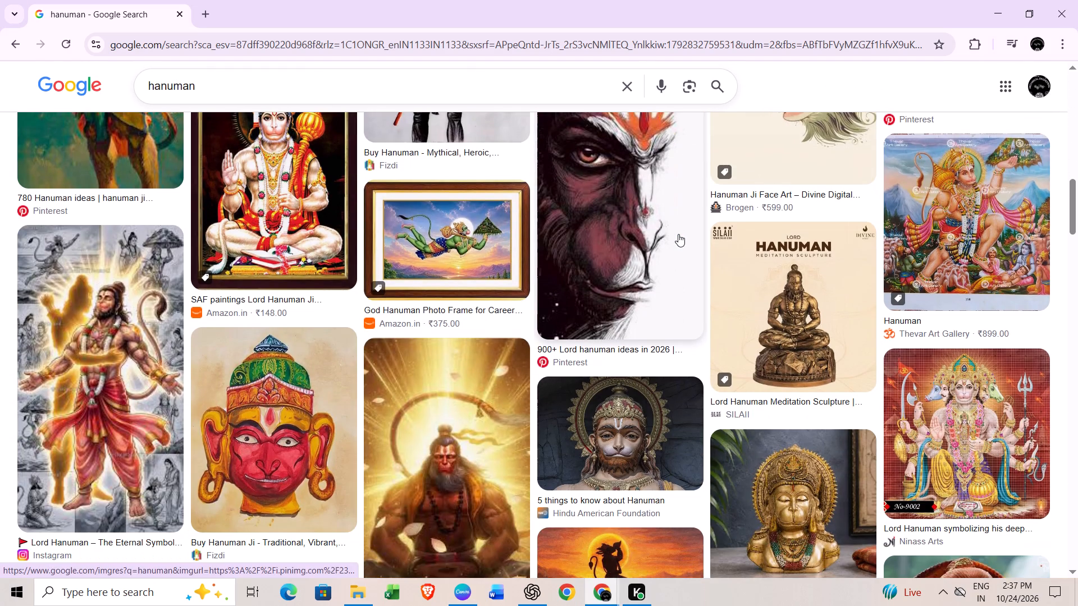
scroll(678, 234, "down", 2)
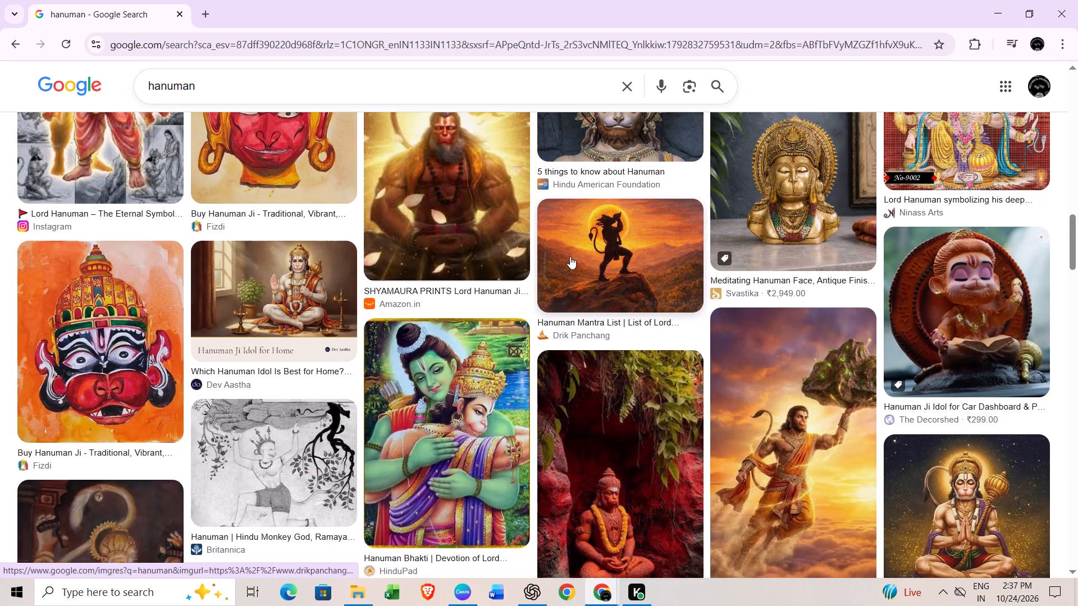
scroll(570, 256, "down", 1)
scroll(560, 253, "up", 2)
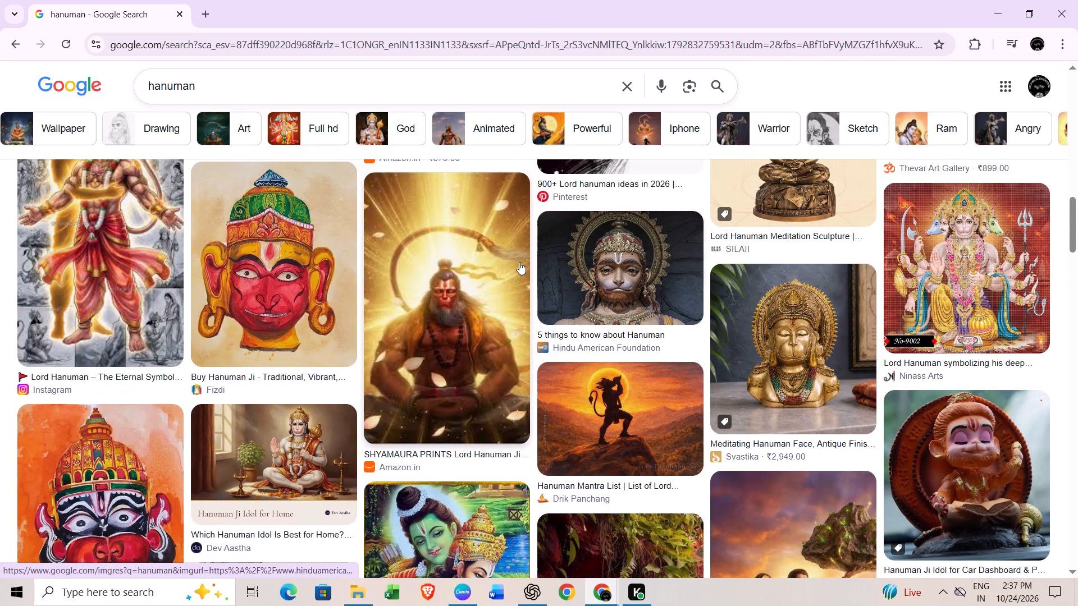
scroll(519, 262, "down", 3)
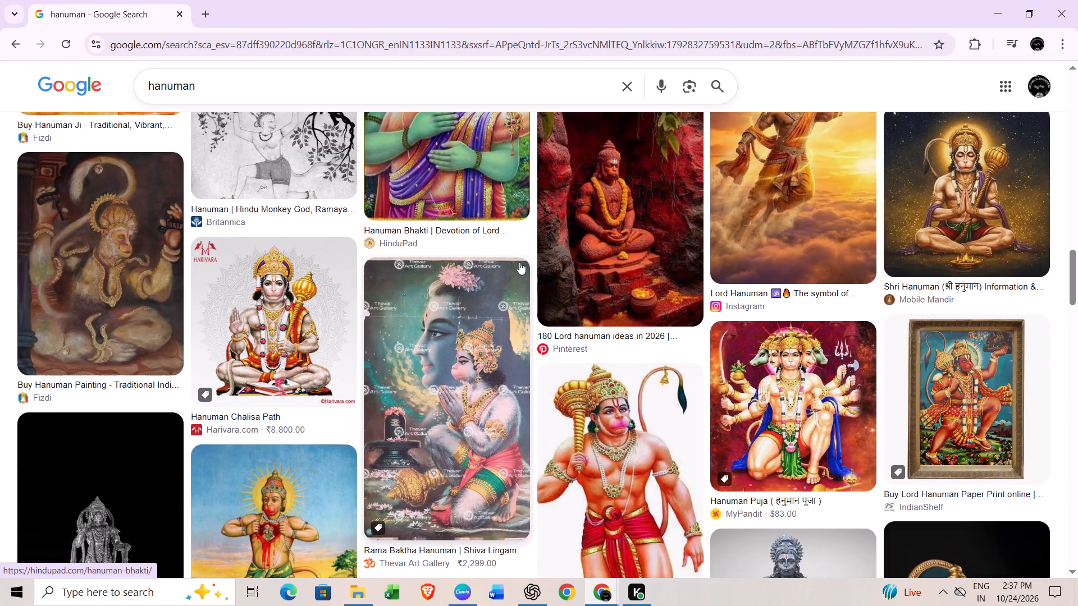
scroll(519, 262, "down", 2)
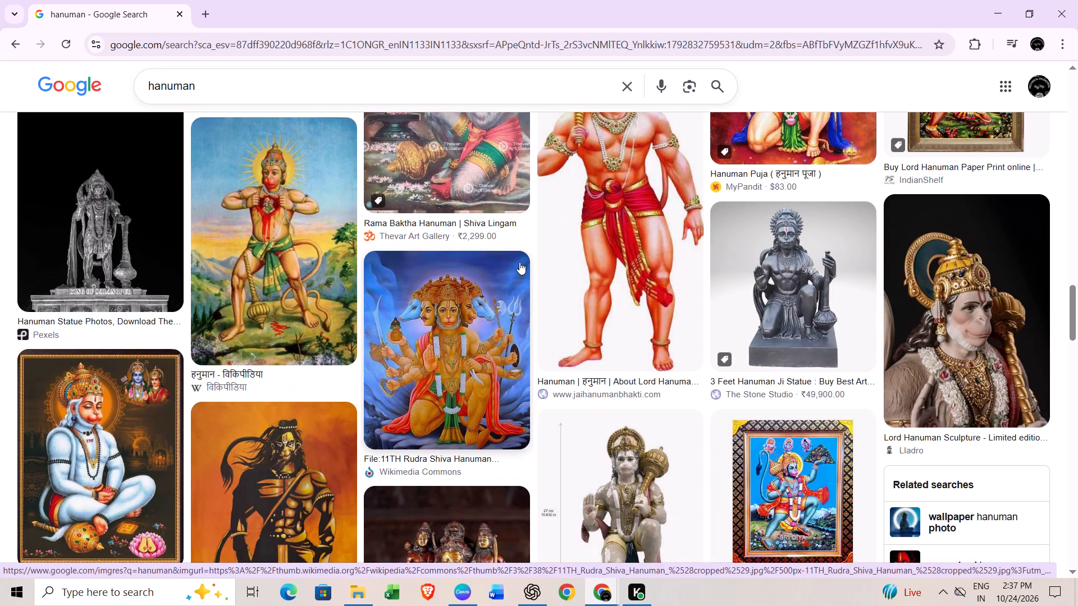
scroll(518, 265, "down", 2)
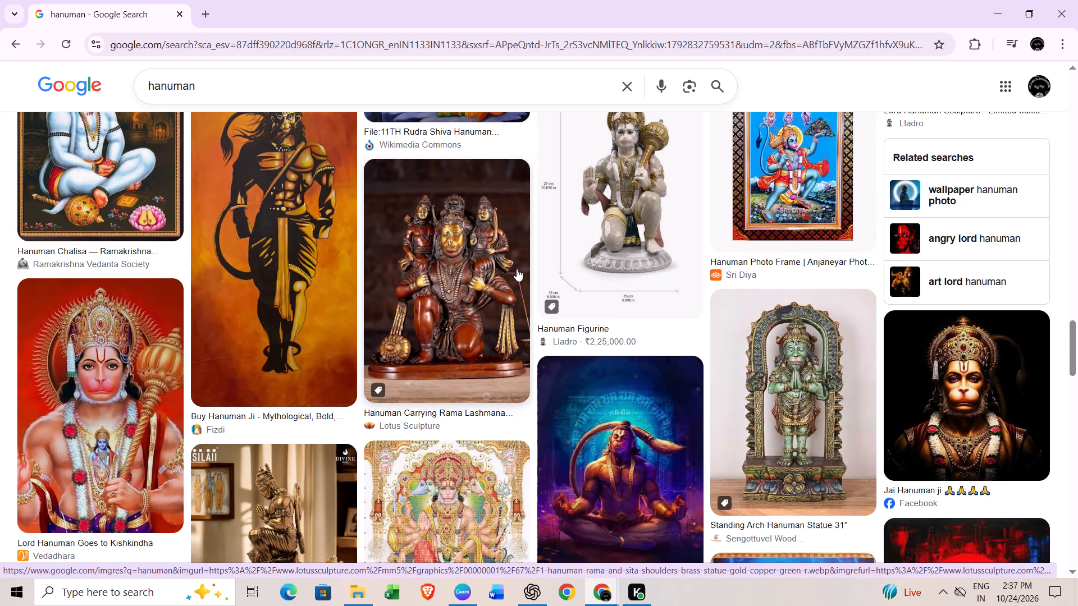
scroll(517, 269, "down", 1)
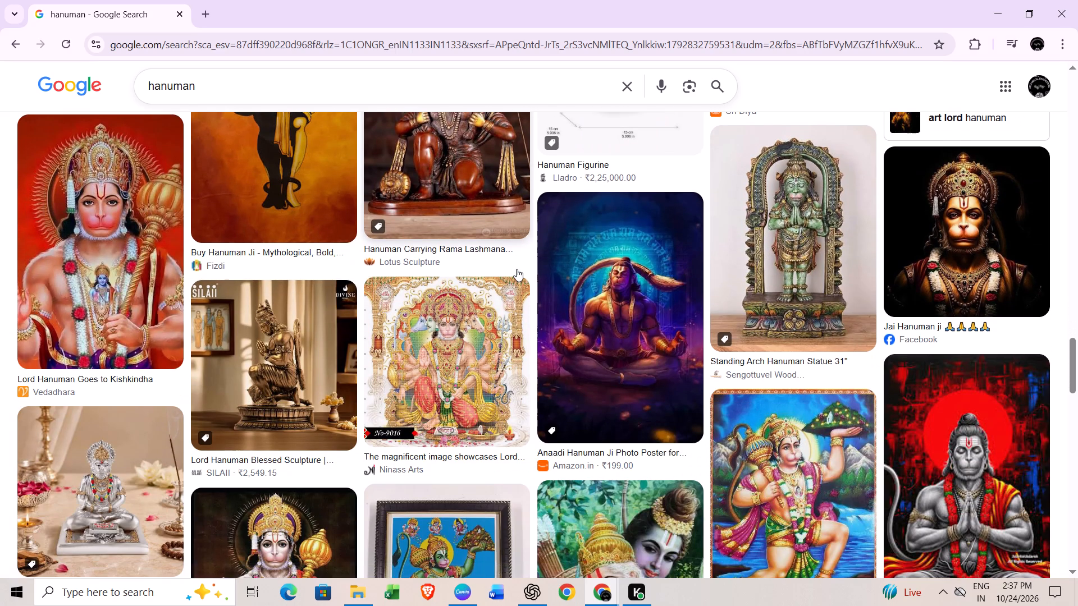
Copy the Anaadi Hanuman Ji poster image showing him meditating against a blue and purple background.
right_click(652, 323)
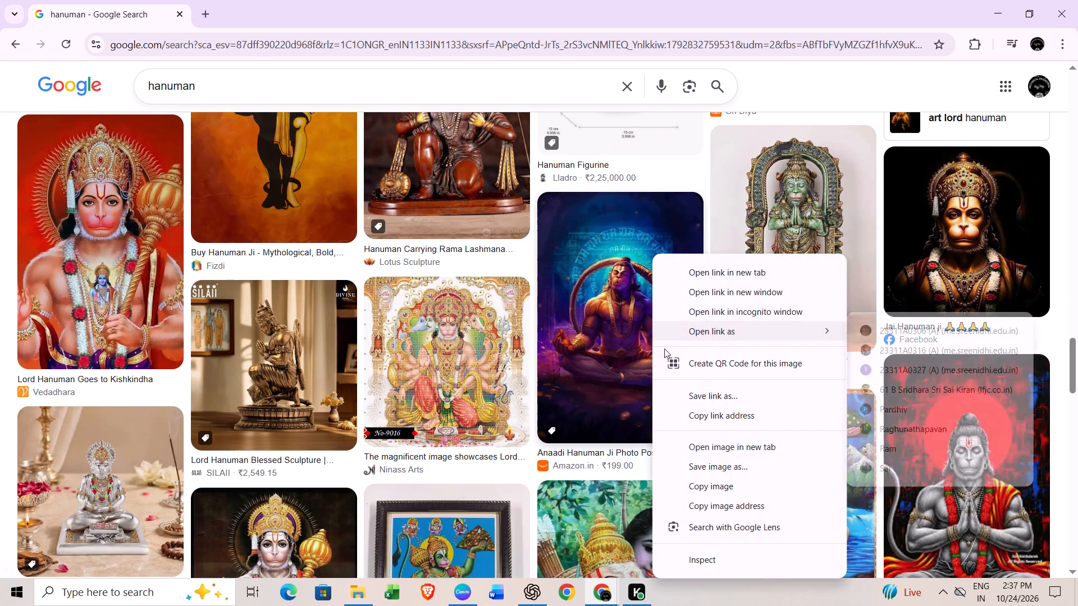
left_click(730, 492)
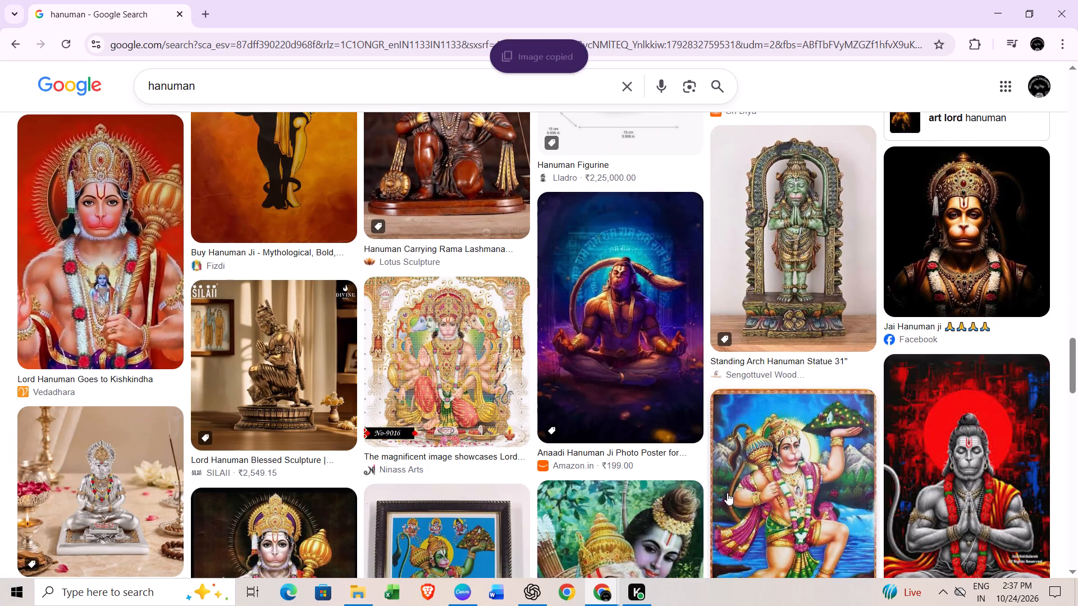
Switch to Canva and play back the reel containing the first Hanuman image.
left_click(469, 603)
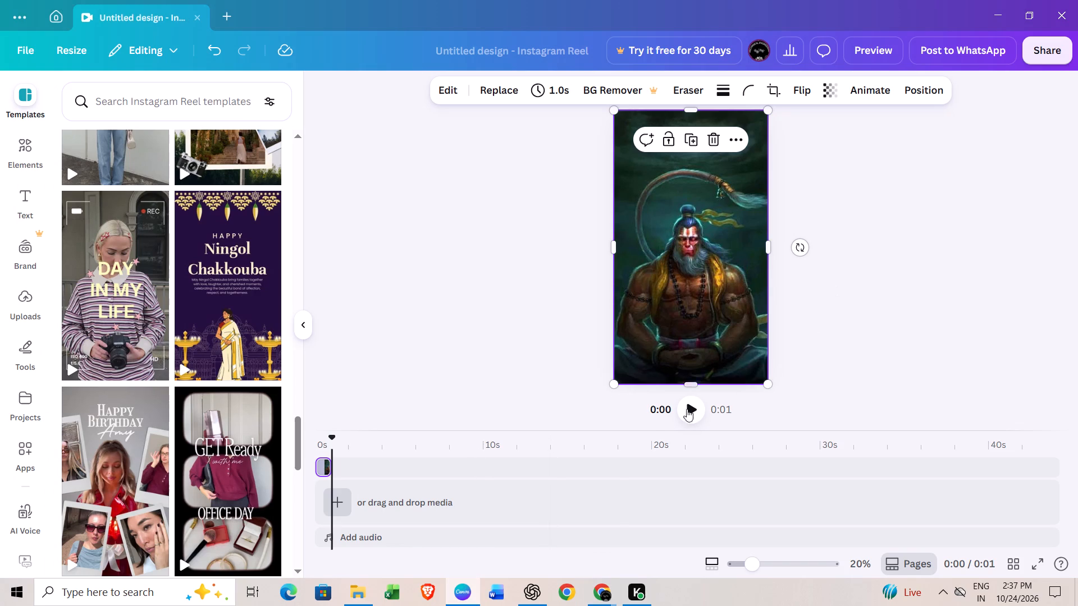
left_click(683, 406)
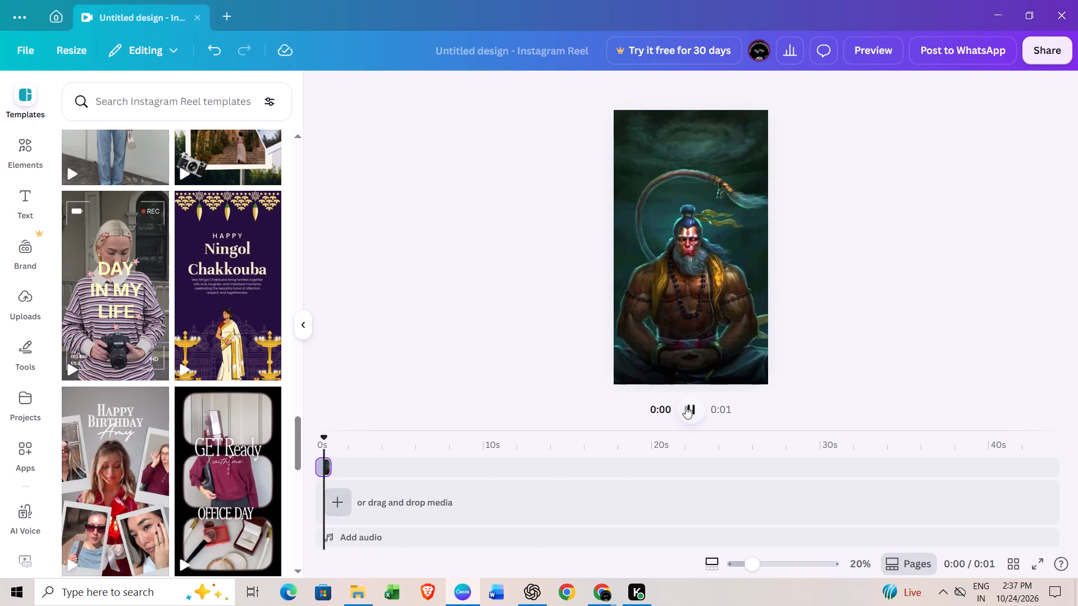
left_click(686, 406)
left_click(687, 407)
left_click(687, 407)
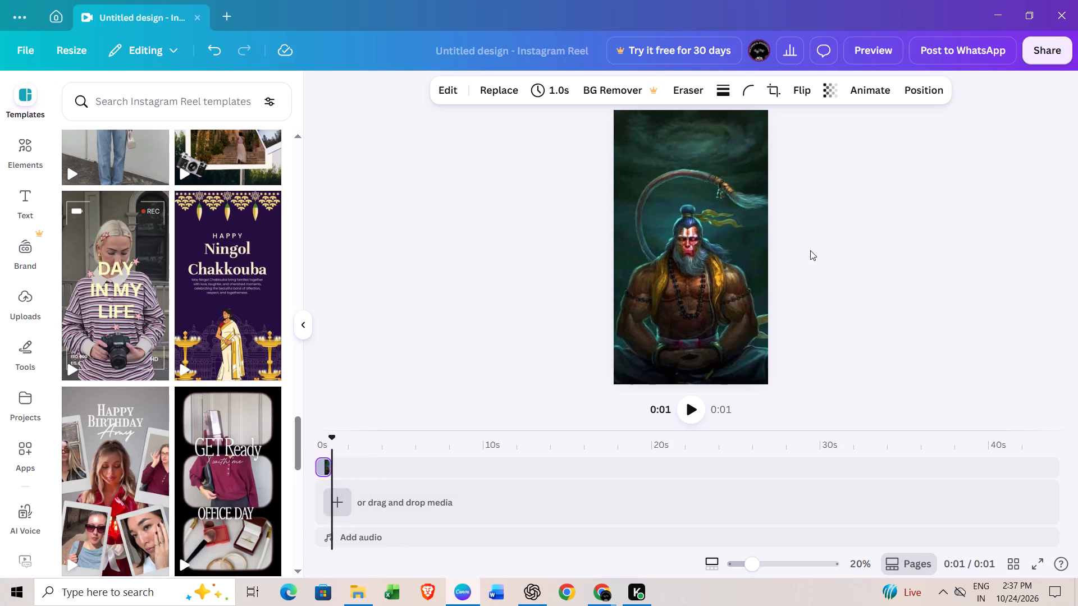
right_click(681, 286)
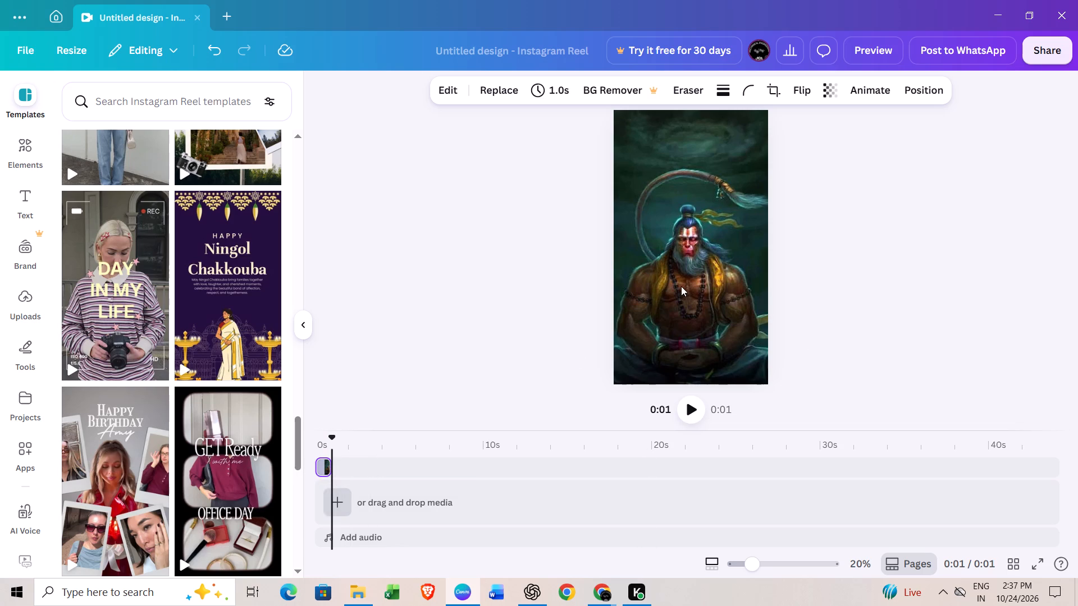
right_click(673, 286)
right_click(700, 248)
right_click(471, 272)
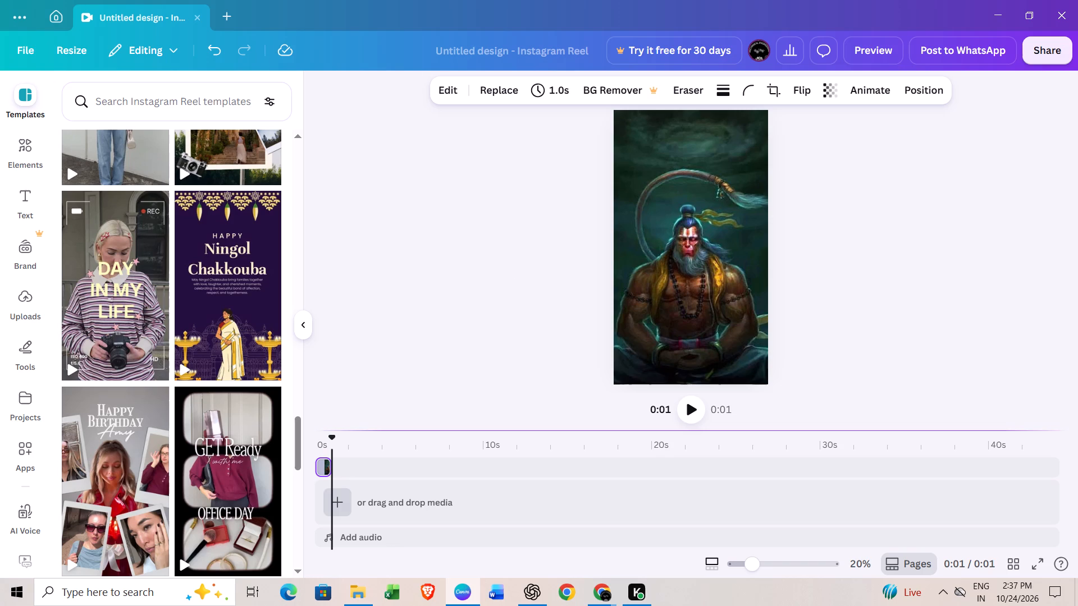
Paste the copied meditating Hanuman image into the reel just after the first image's clip on the timeline.
left_click(325, 468)
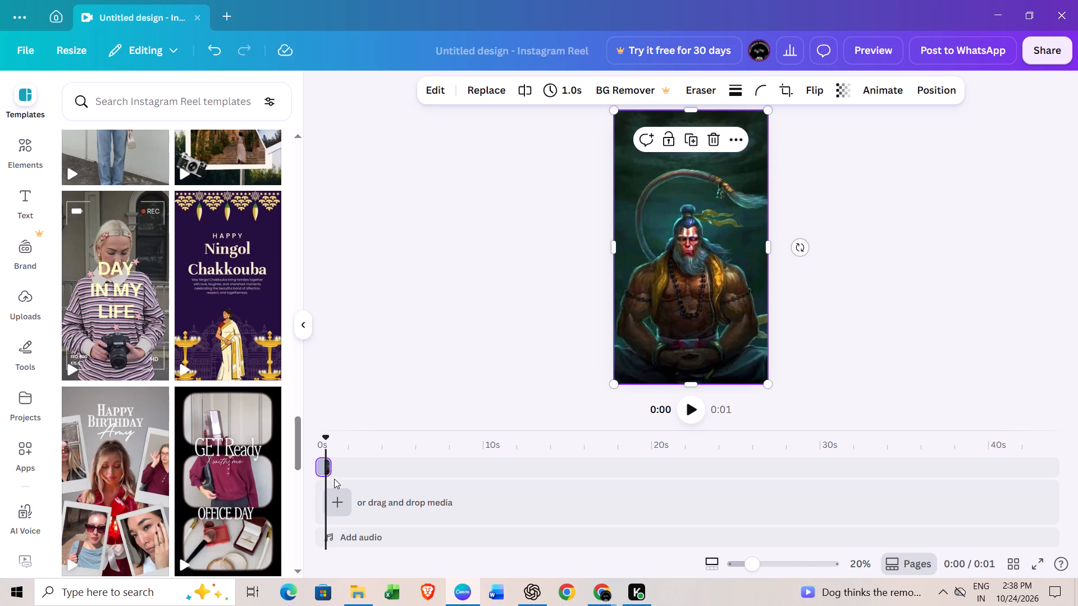
left_click(332, 468)
left_click(335, 471)
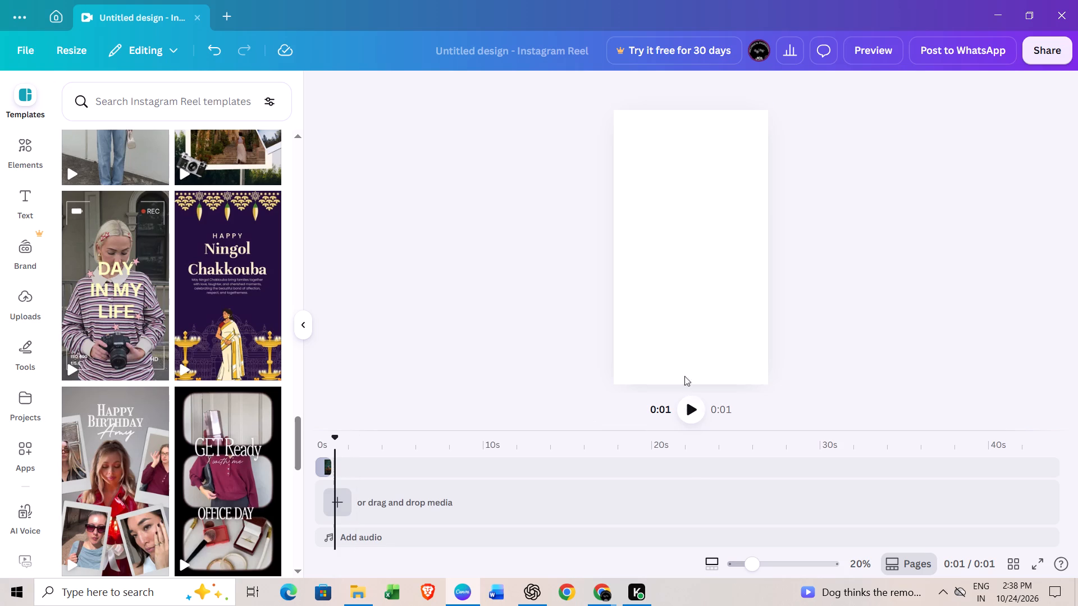
right_click(680, 296)
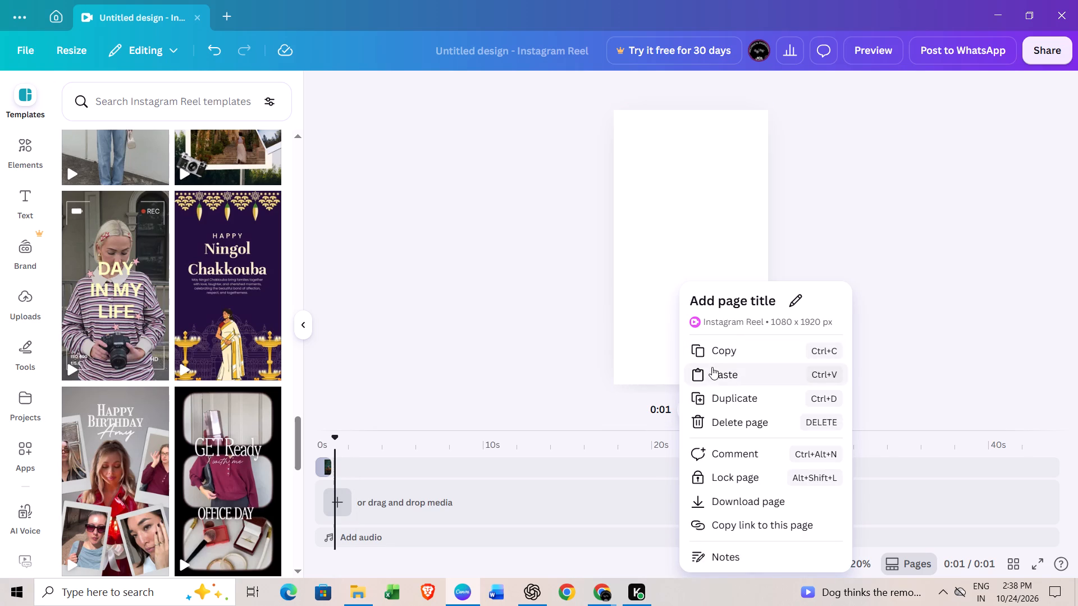
left_click(712, 367)
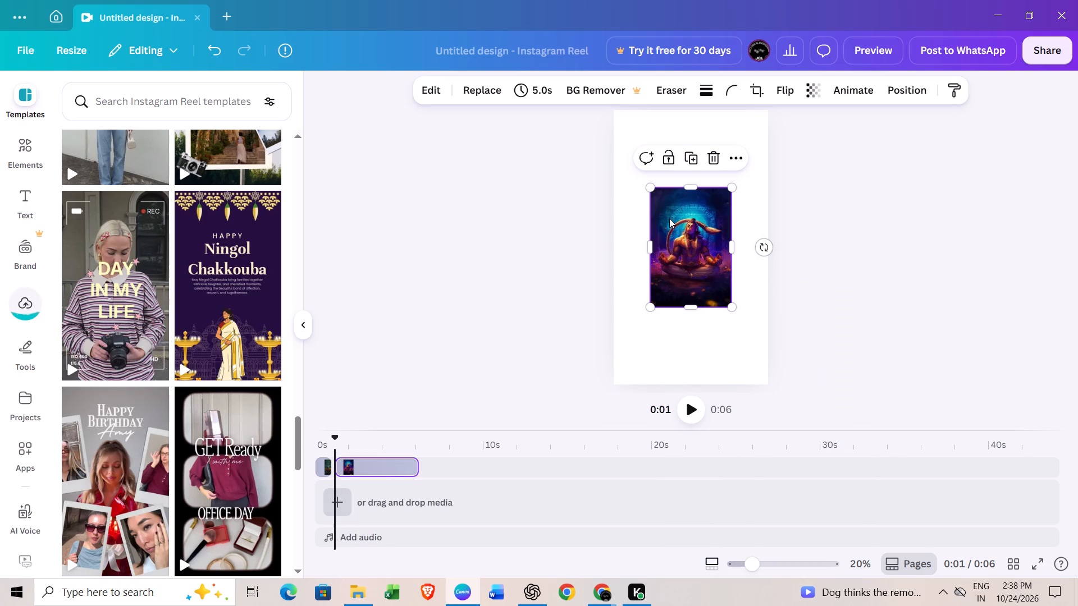
Align the start of the meditating Hanuman clip with the end of the first clip and trim its duration to 1.0 s.
left_click_drag(342, 463, 329, 454)
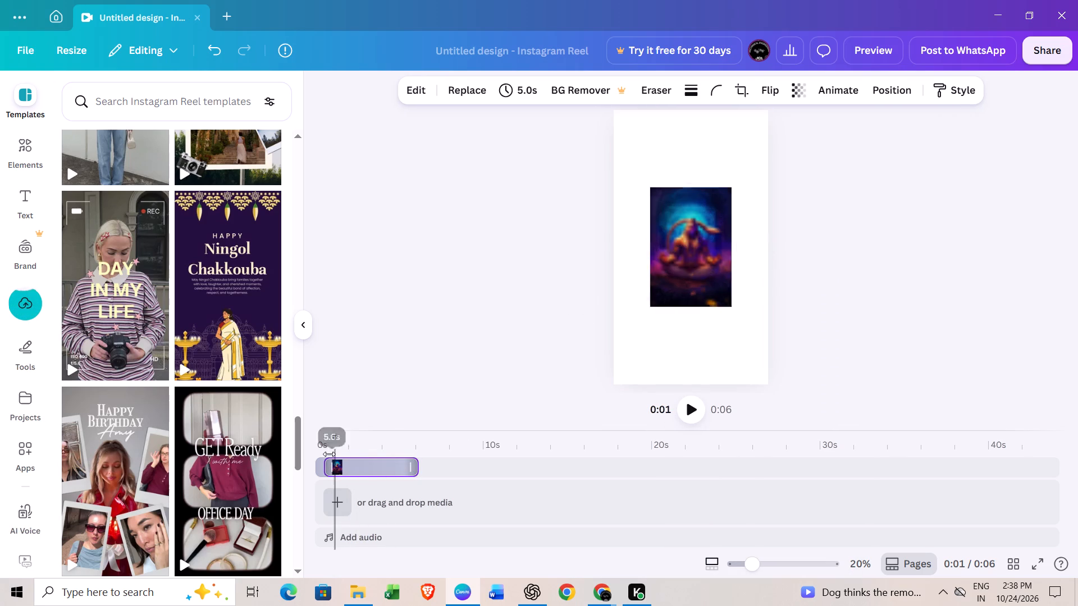
left_click_drag(329, 454, 335, 456)
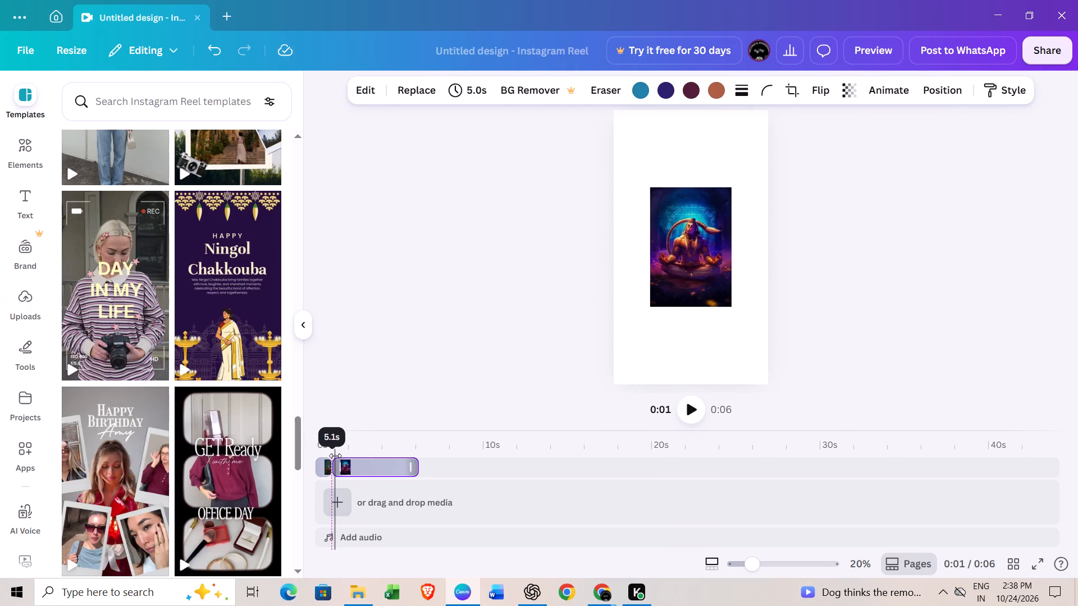
left_click_drag(335, 456, 339, 452)
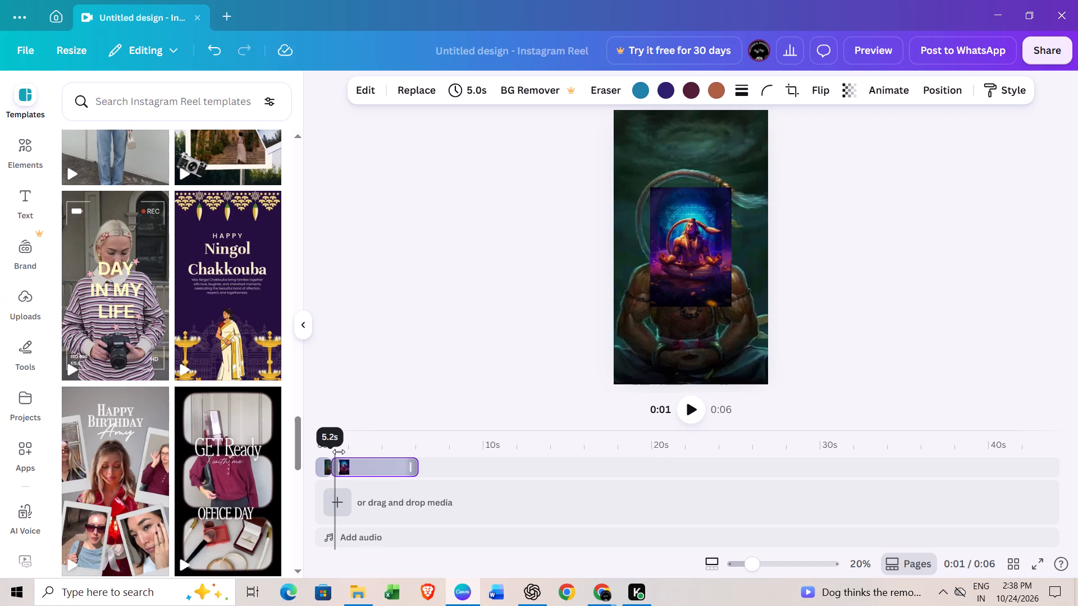
left_click_drag(339, 452, 340, 448)
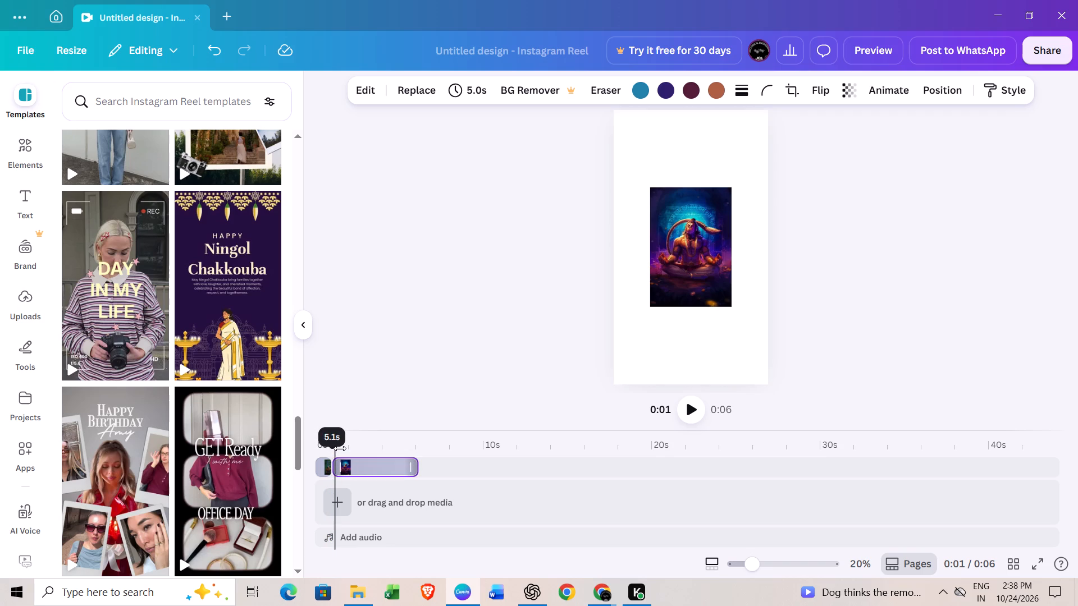
left_click_drag(340, 448, 339, 448)
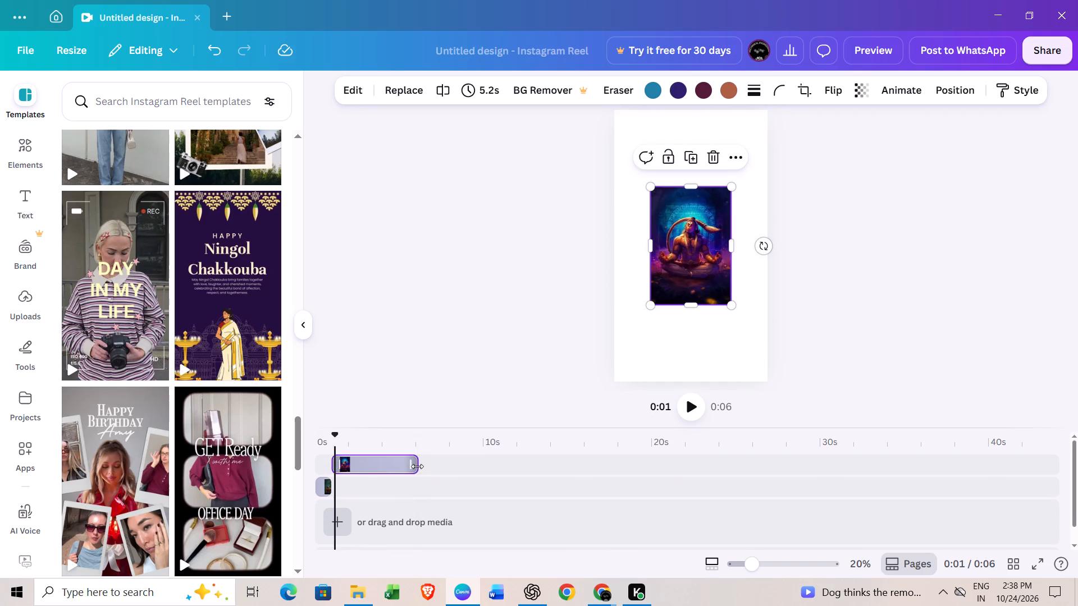
left_click_drag(417, 466, 391, 470)
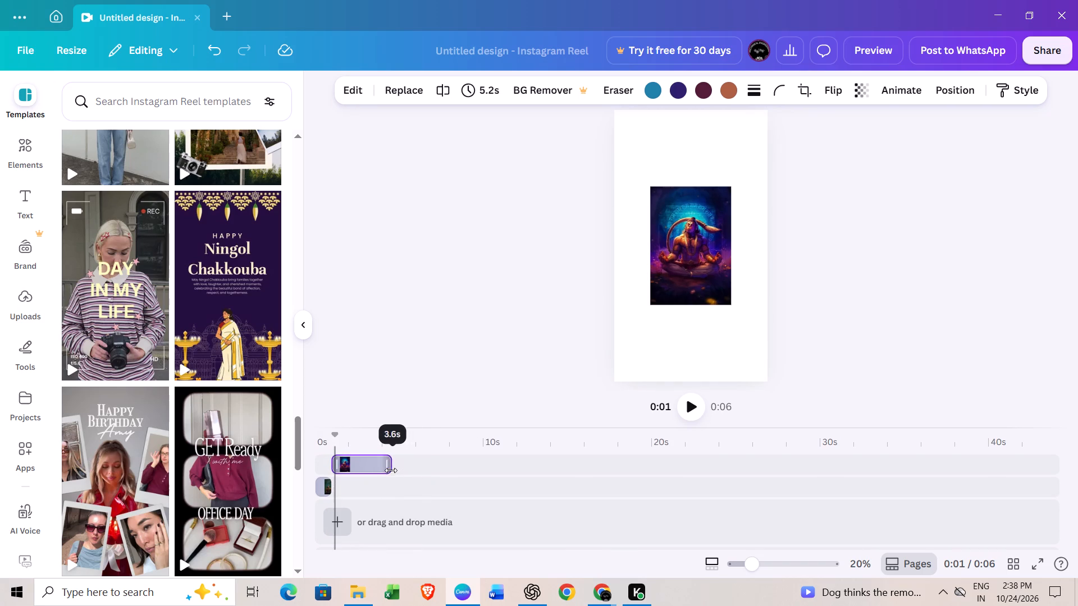
left_click_drag(391, 470, 353, 454)
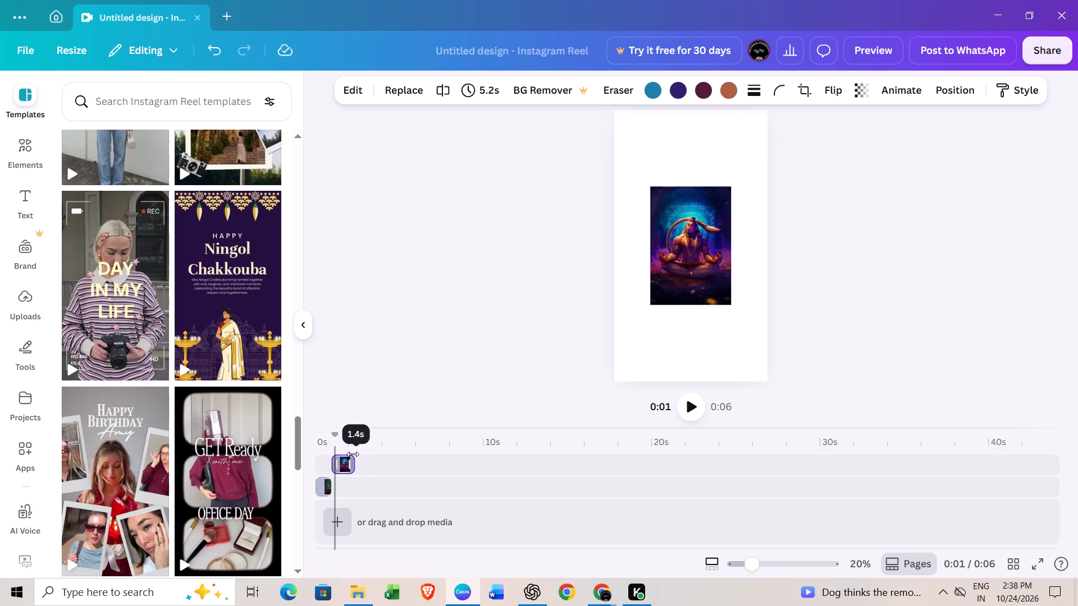
left_click_drag(353, 454, 349, 458)
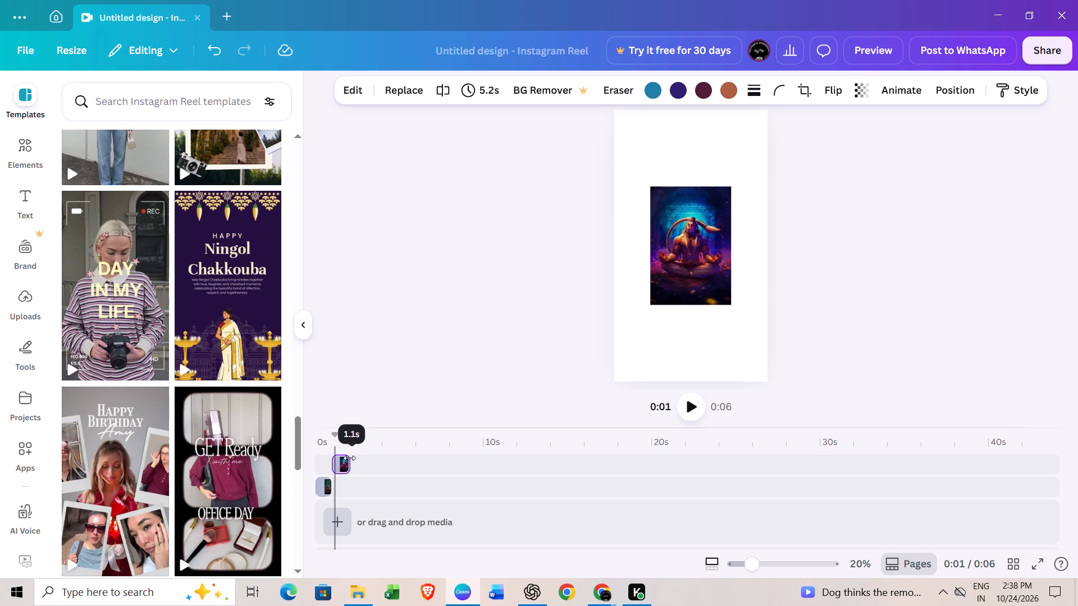
left_click_drag(349, 458, 347, 460)
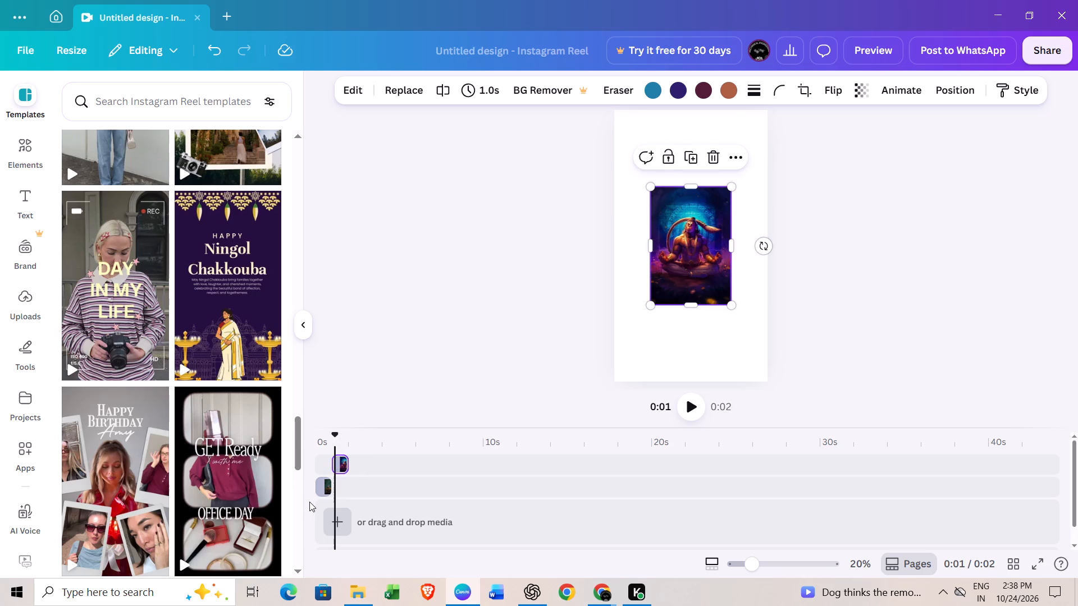
Play back the reel from the start to check the two Hanuman clips in sequence.
left_click(319, 502)
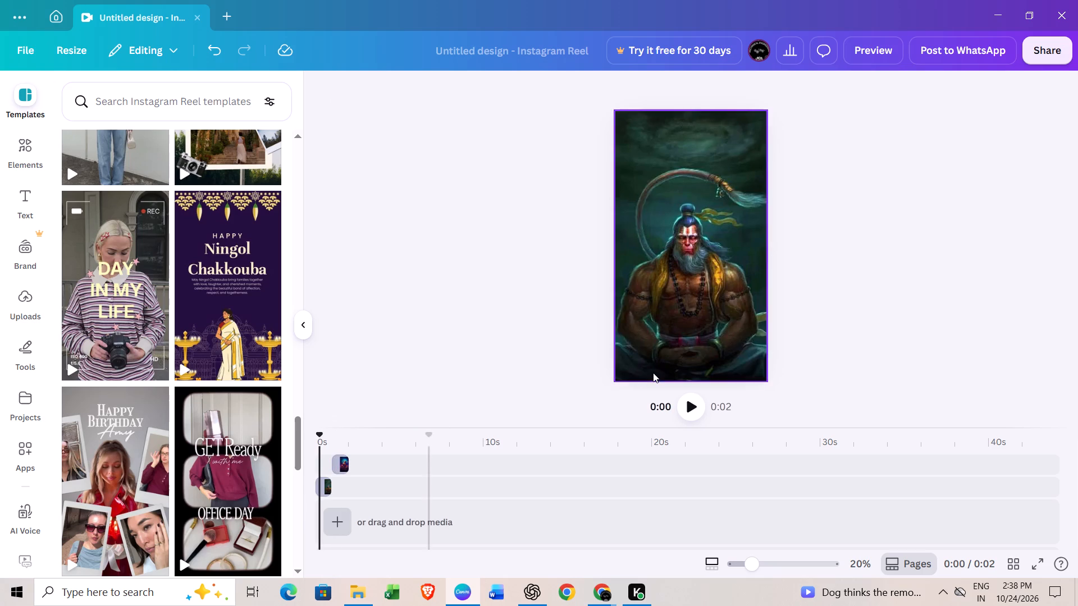
left_click(688, 407)
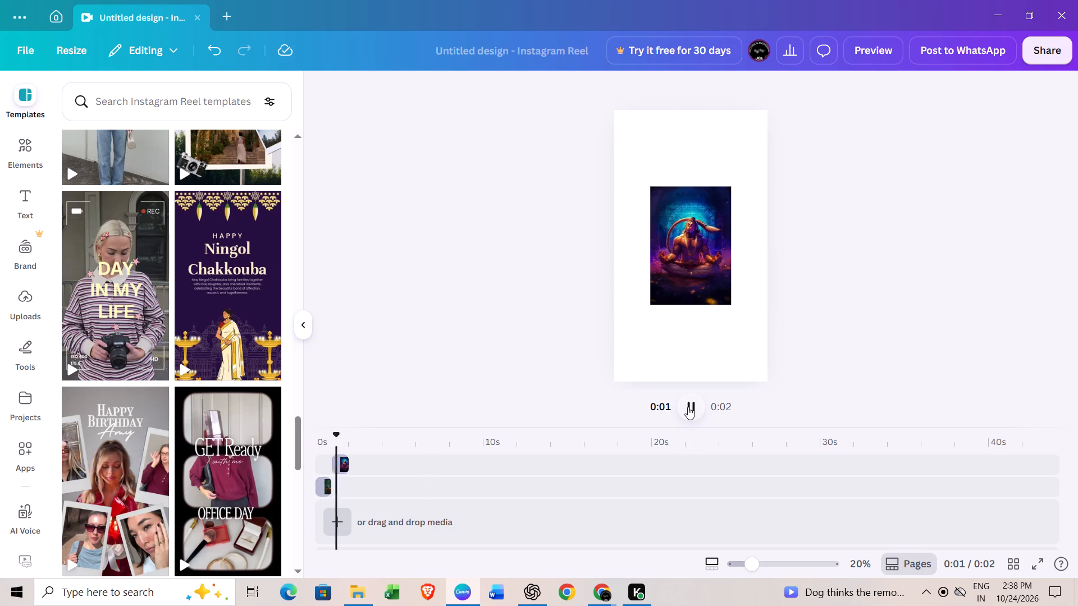
Enlarge the meditating Hanuman image and extend its edges to fill the whole reel page.
left_click(674, 252)
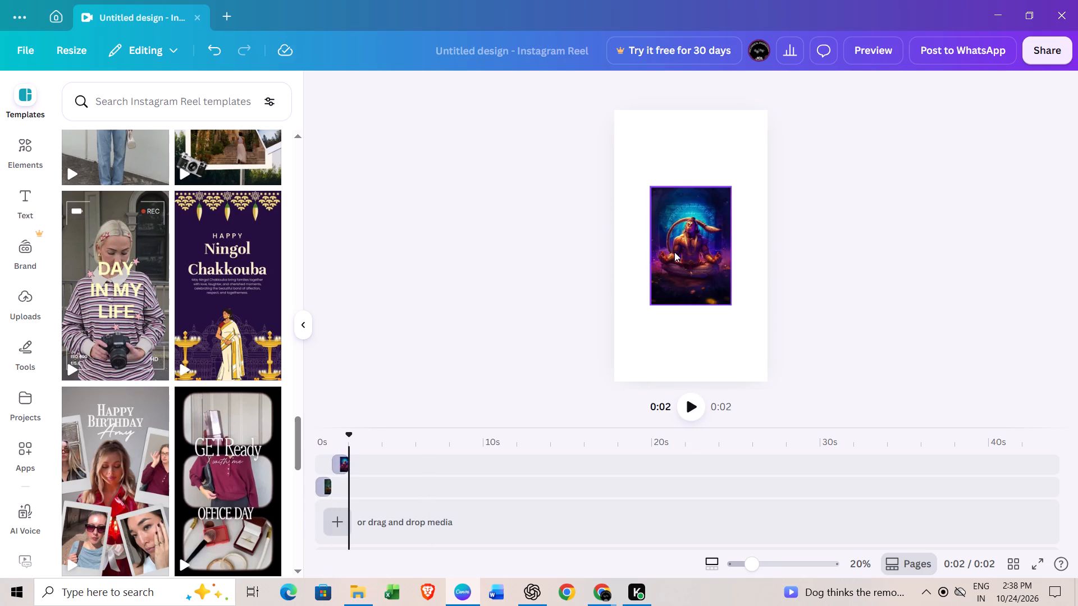
left_click(669, 206)
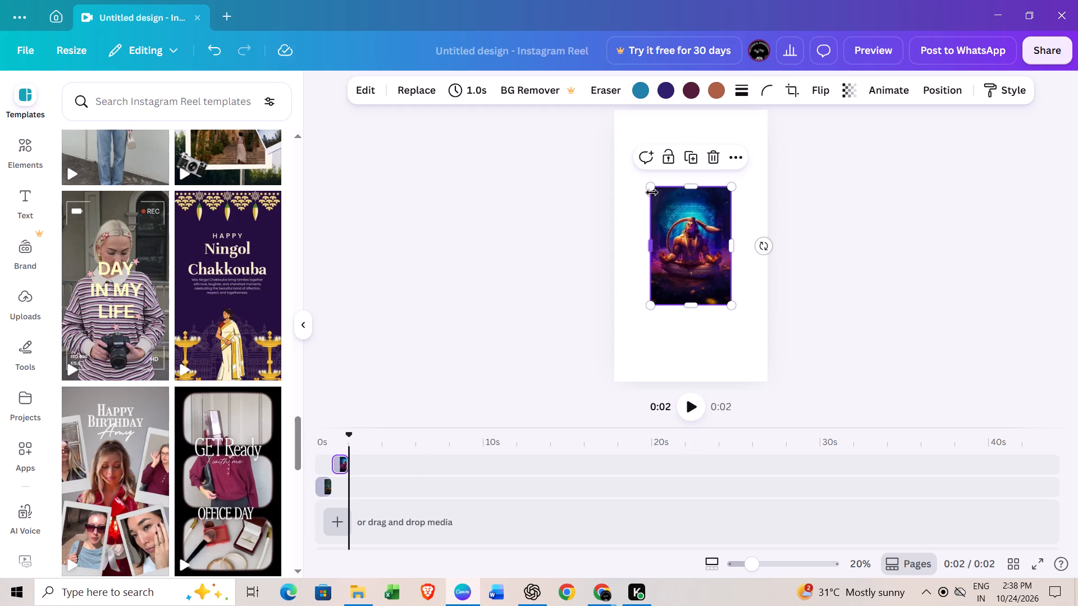
left_click_drag(649, 188, 639, 114)
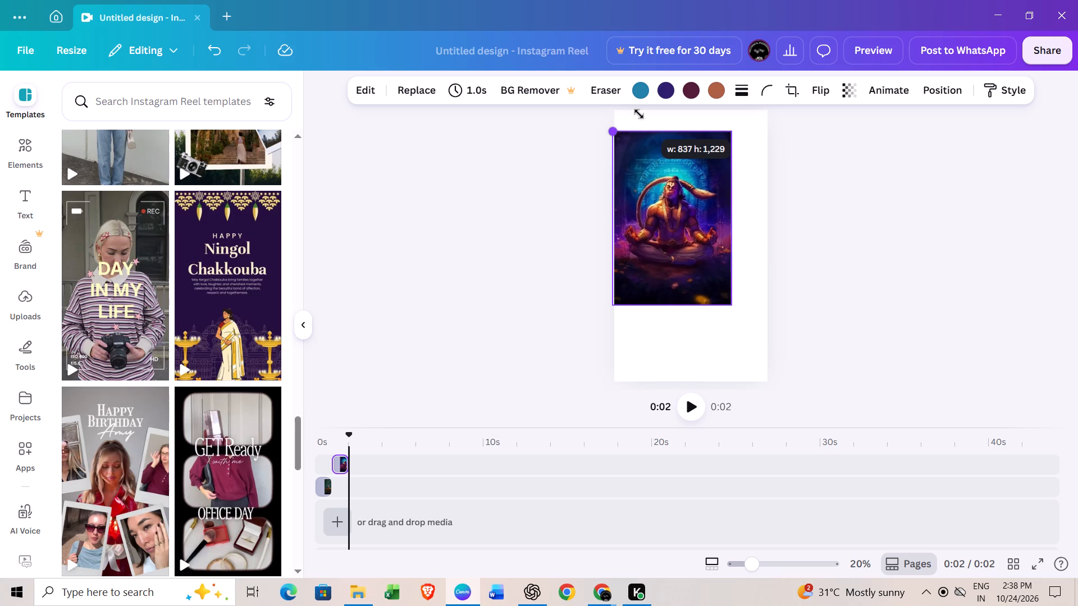
left_click_drag(639, 114, 642, 113)
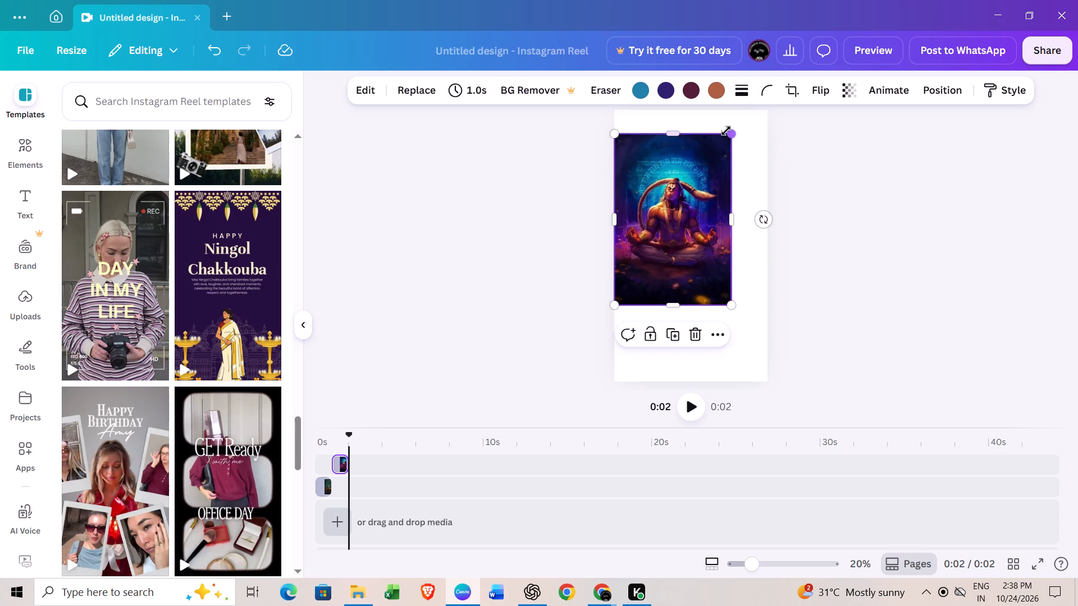
left_click_drag(726, 131, 799, 143)
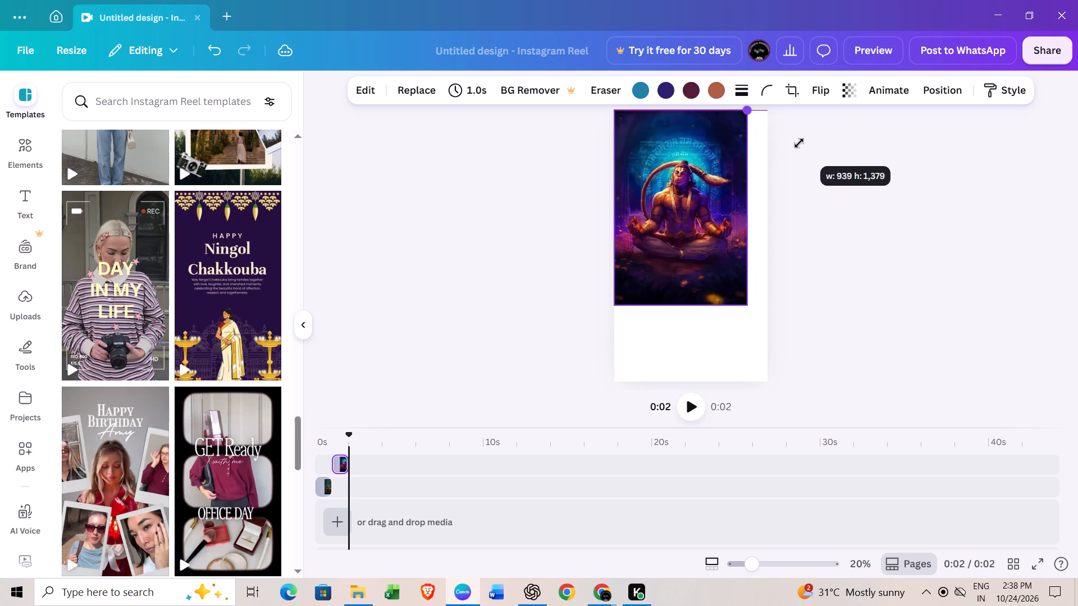
left_click_drag(799, 143, 801, 149)
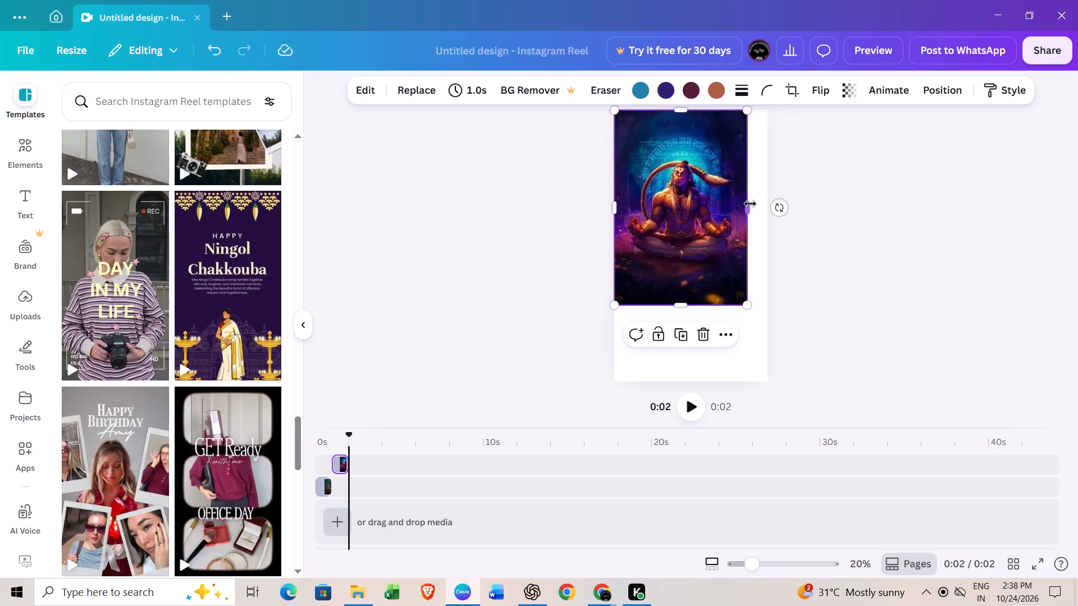
left_click_drag(750, 204, 771, 213)
left_click_drag(689, 306, 688, 393)
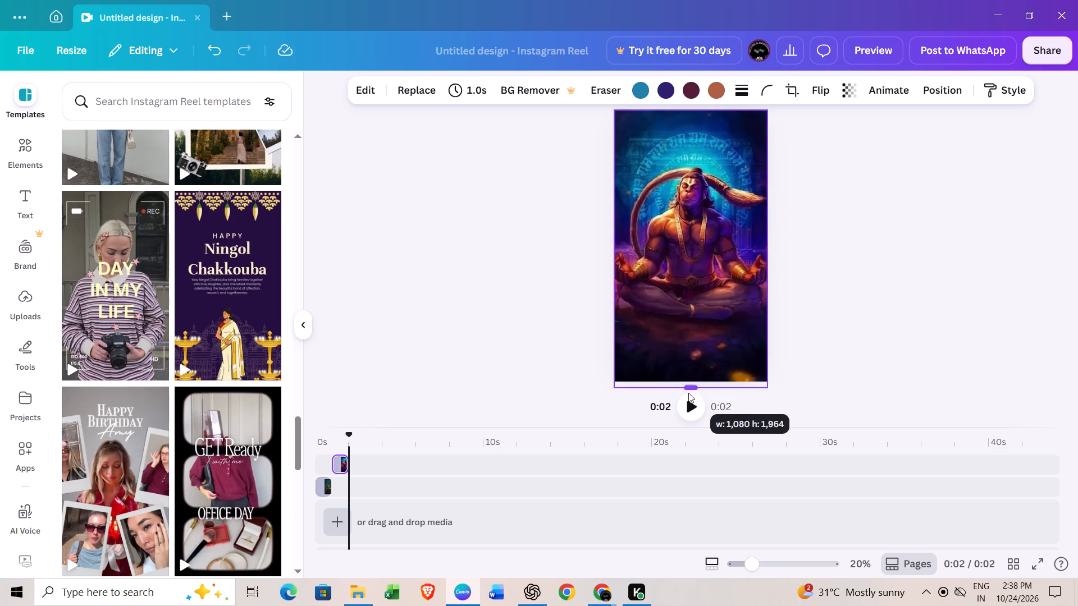
Reposition the meditating Hanuman image lower and extend its top edge so the artwork covers the whole reel page.
left_click_drag(688, 393, 690, 383)
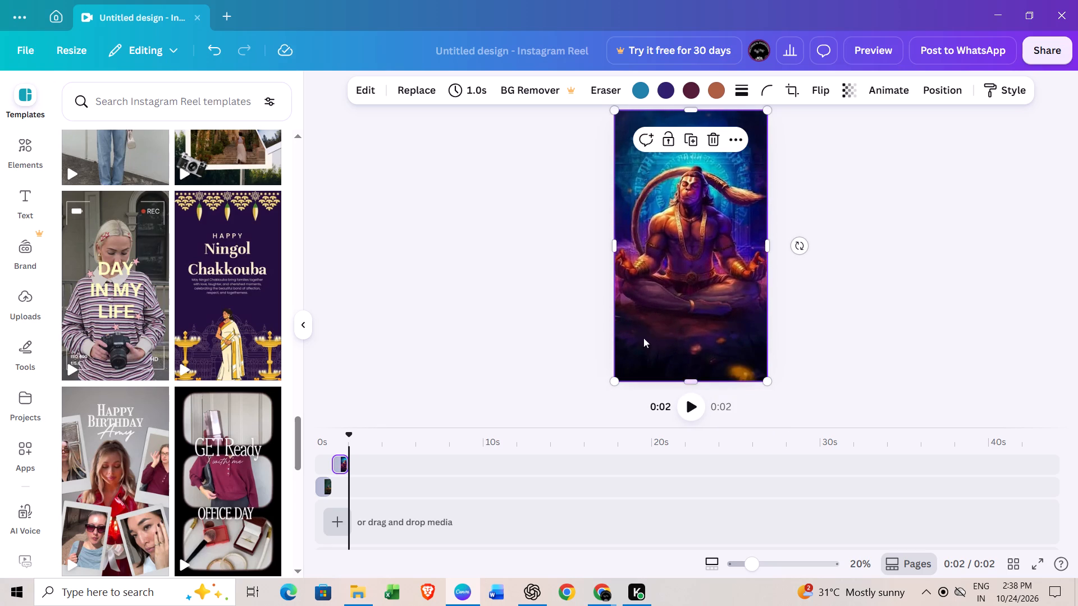
left_click_drag(704, 282, 710, 302)
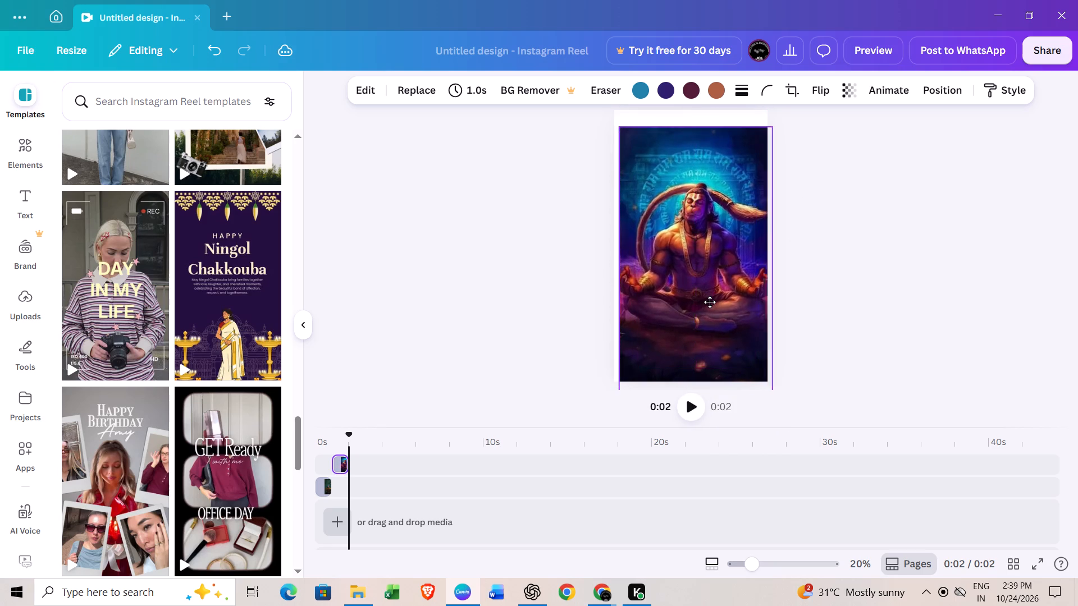
left_click_drag(710, 302, 706, 304)
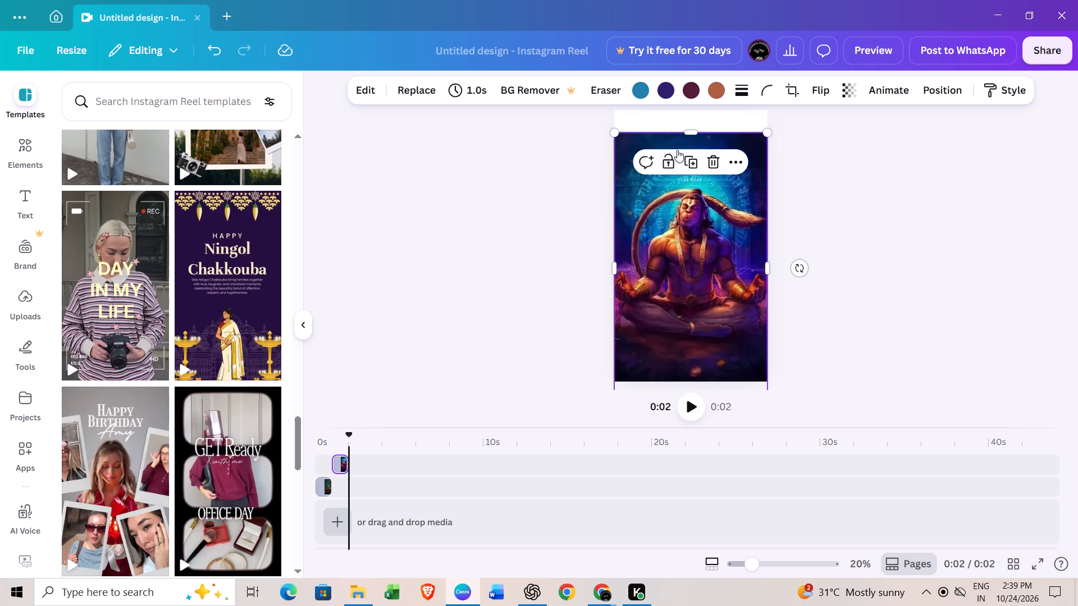
left_click_drag(695, 136, 697, 113)
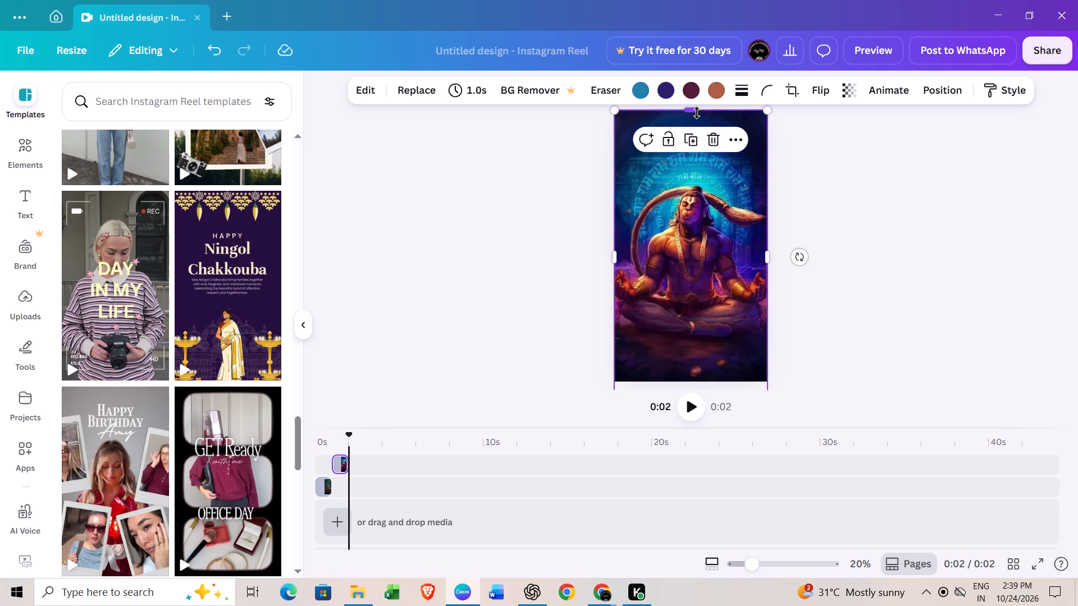
left_click(897, 231)
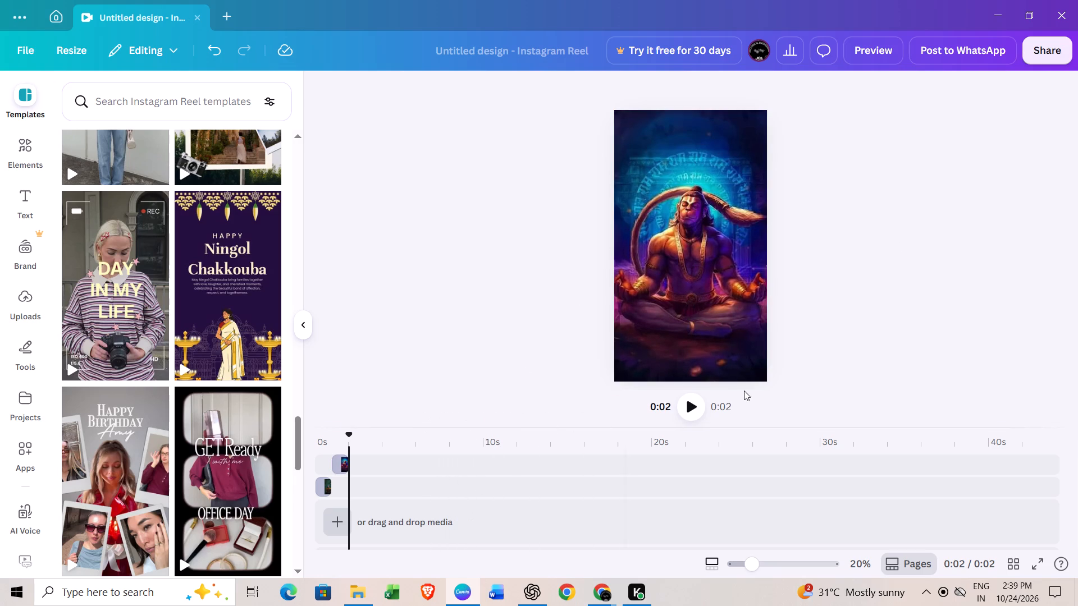
Play the reel briefly and place the playhead just after the end of the meditating Hanuman clip on the timeline.
left_click(689, 411)
left_click(358, 475)
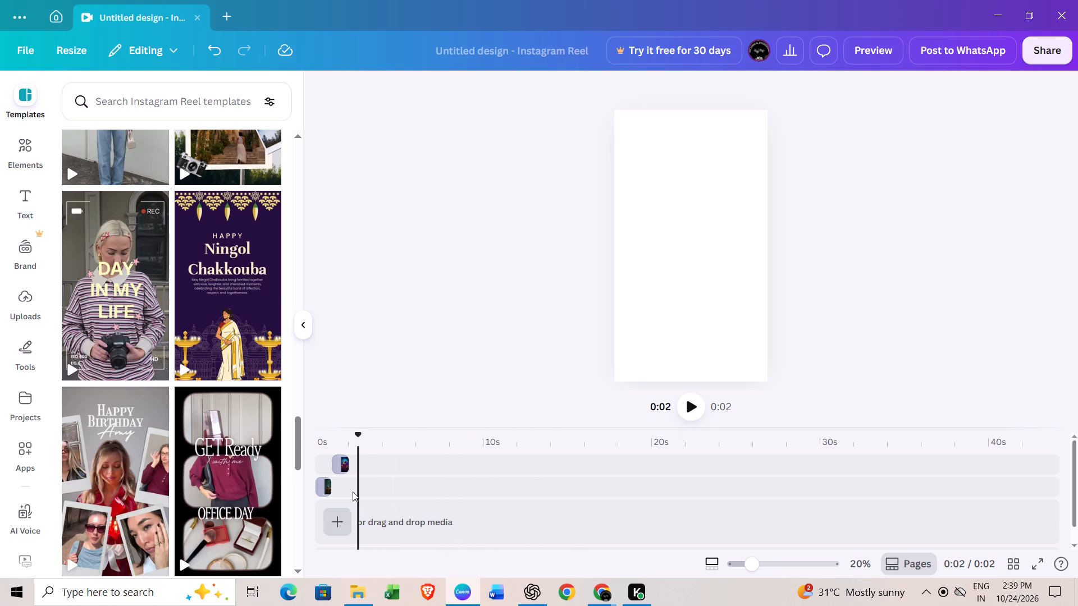
left_click(351, 469)
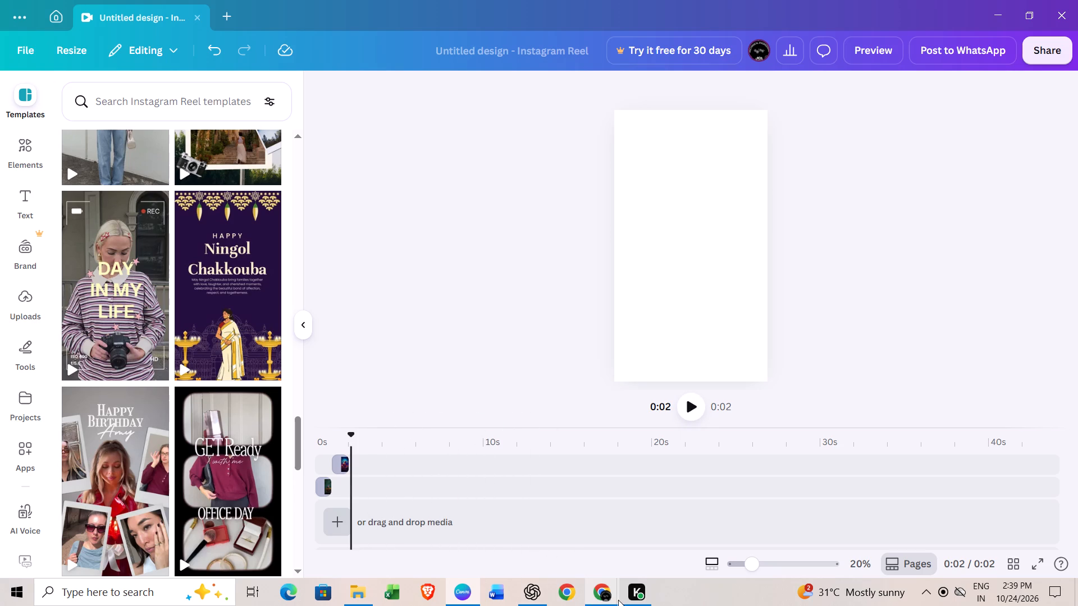
Reorder the taskbar apps so Canva and the Chrome browsing windows sit side by side at the end.
left_click_drag(467, 588, 598, 599)
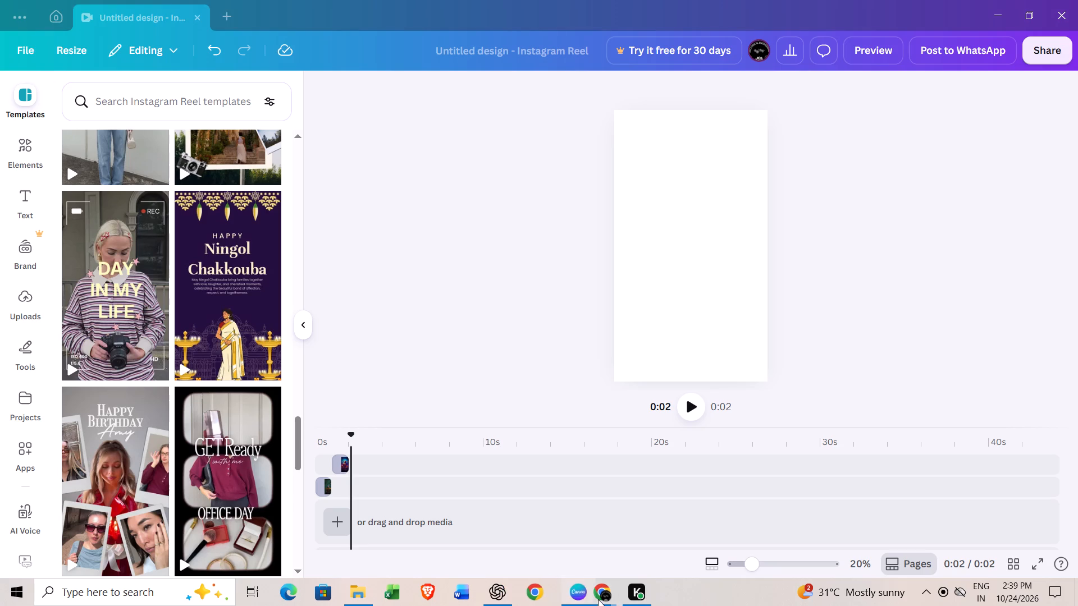
left_click_drag(598, 599, 641, 604)
left_click_drag(565, 585, 659, 590)
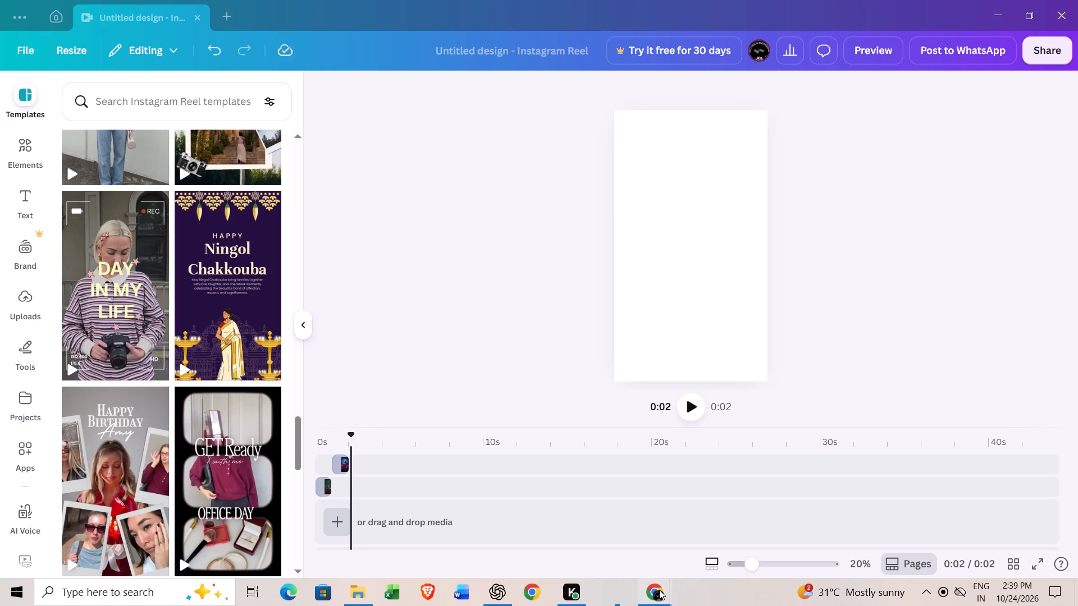
left_click_drag(659, 590, 644, 588)
Close the Pool Games video window and switch to the Chrome window with the hanuman Google image results.
left_click(631, 593)
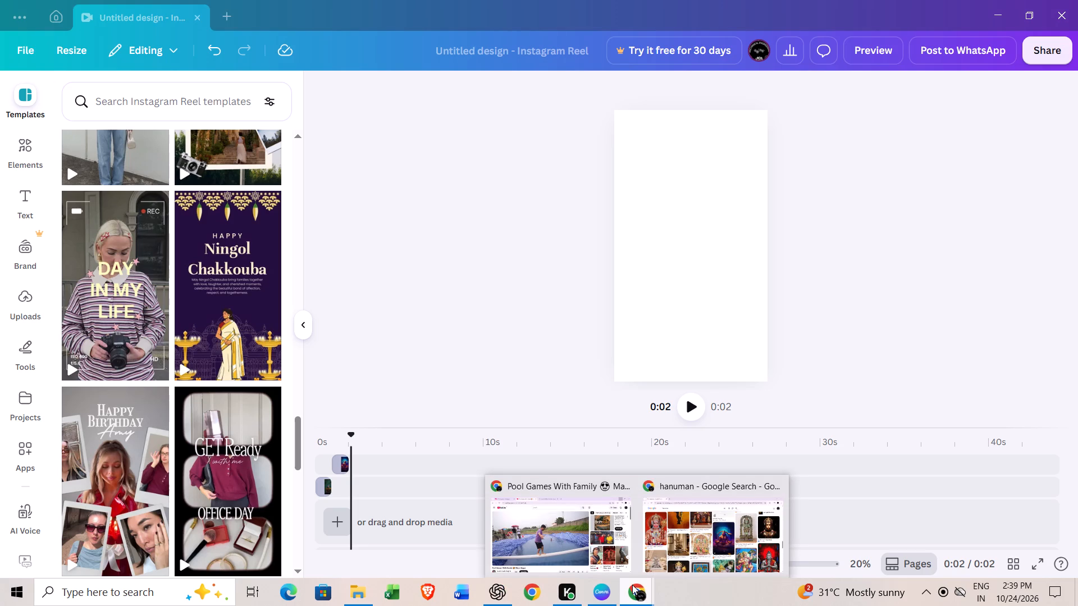
left_click(626, 484)
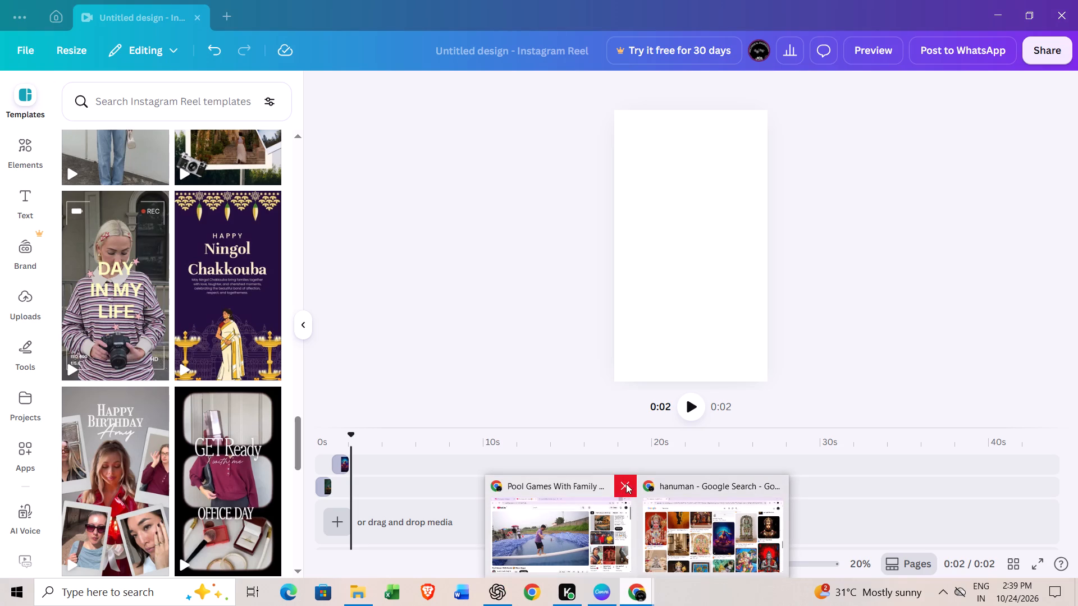
left_click(601, 518)
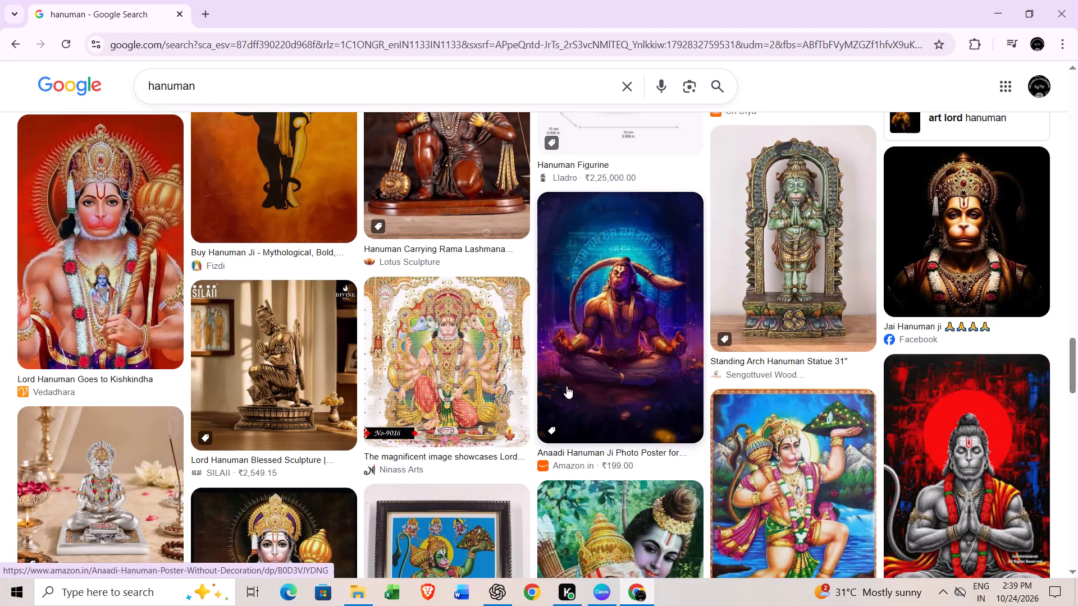
Find and copy the sunset silhouette Hanuman picture captioned "Hanuman Jayanti 2026 Do's and Don'ts" from the image results.
scroll(571, 383, "down", 1)
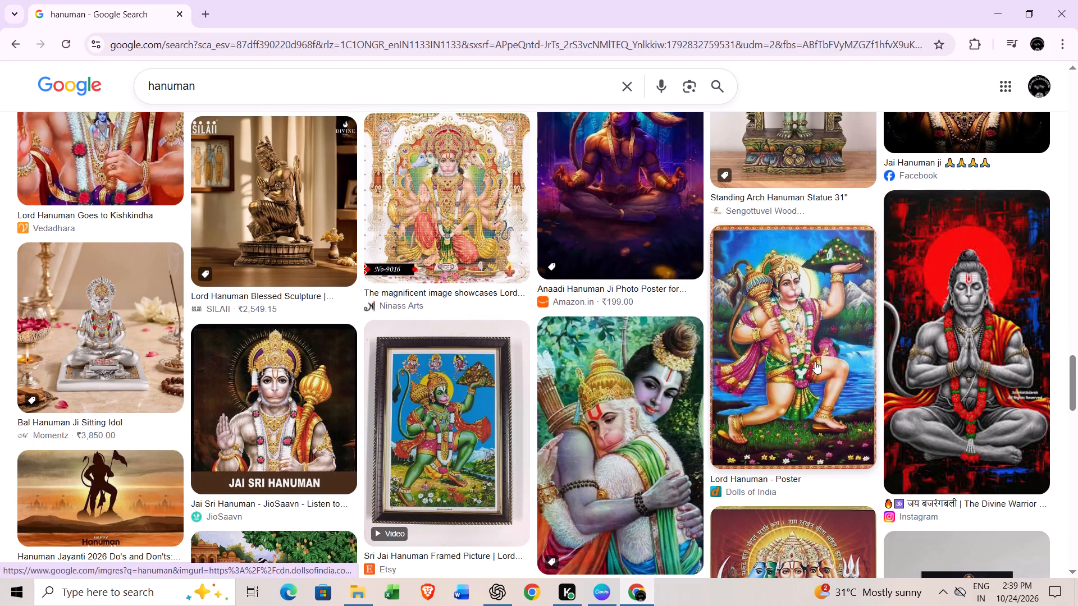
scroll(3, 523, "down", 1)
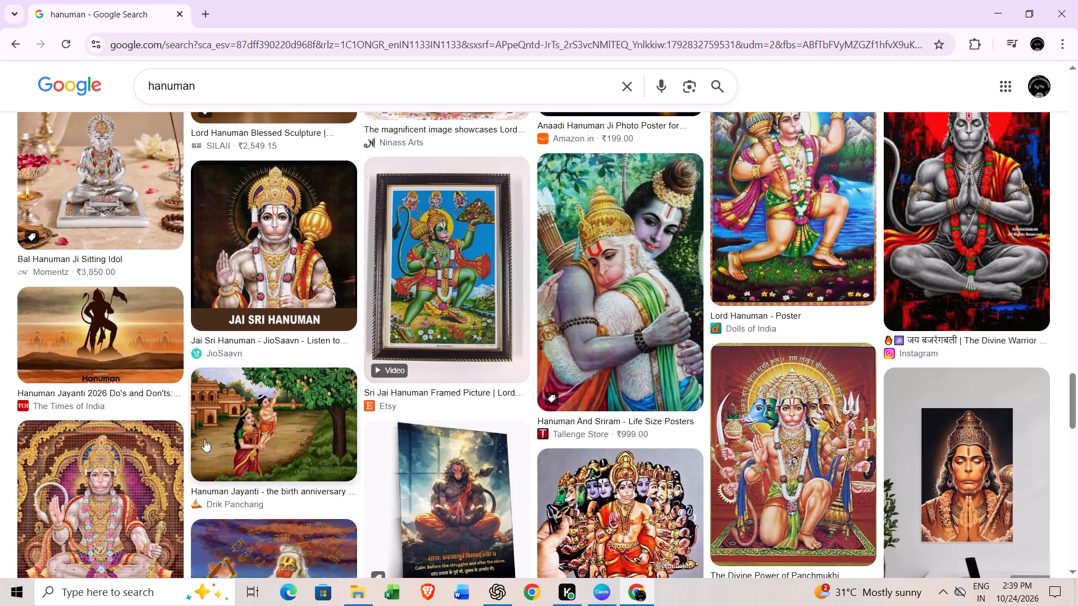
right_click(76, 334)
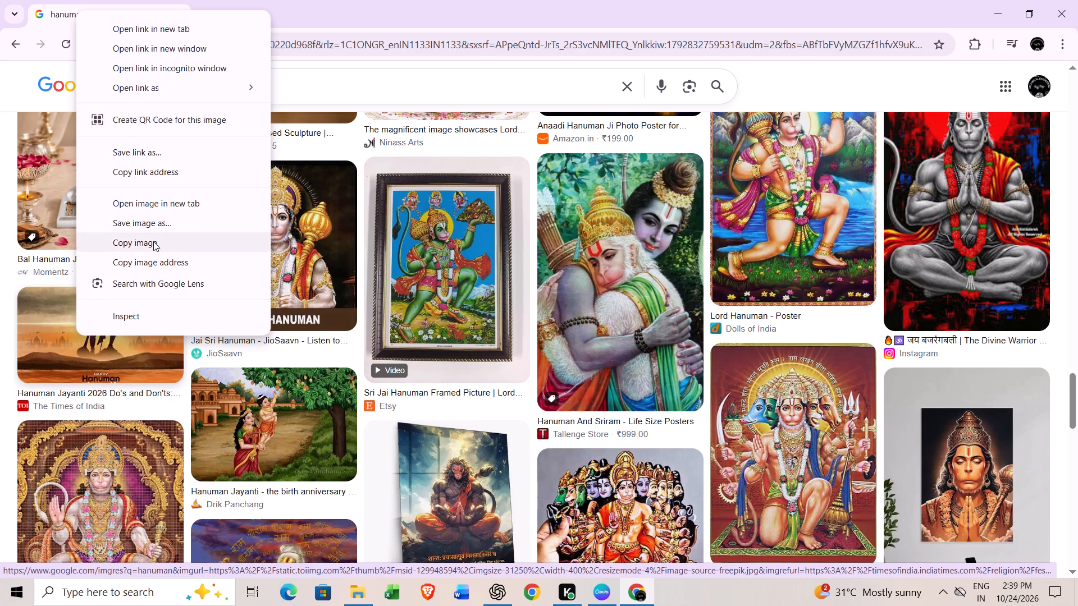
left_click(153, 241)
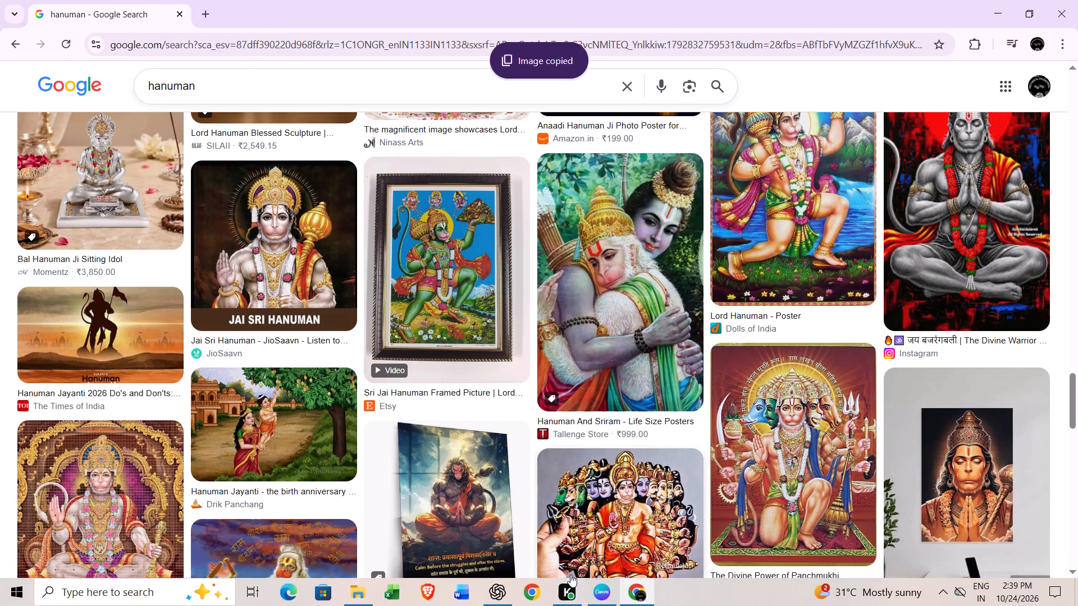
Switch to Canva and paste the copied silhouette Hanuman image after the meditating Hanuman clip on the timeline.
left_click(603, 595)
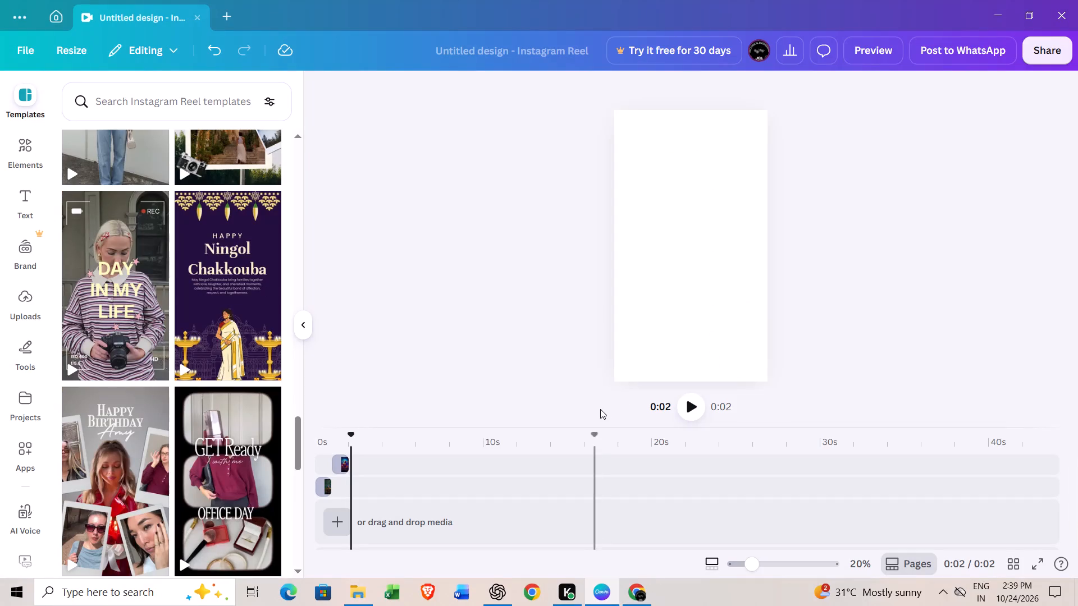
right_click(694, 307)
left_click(744, 384)
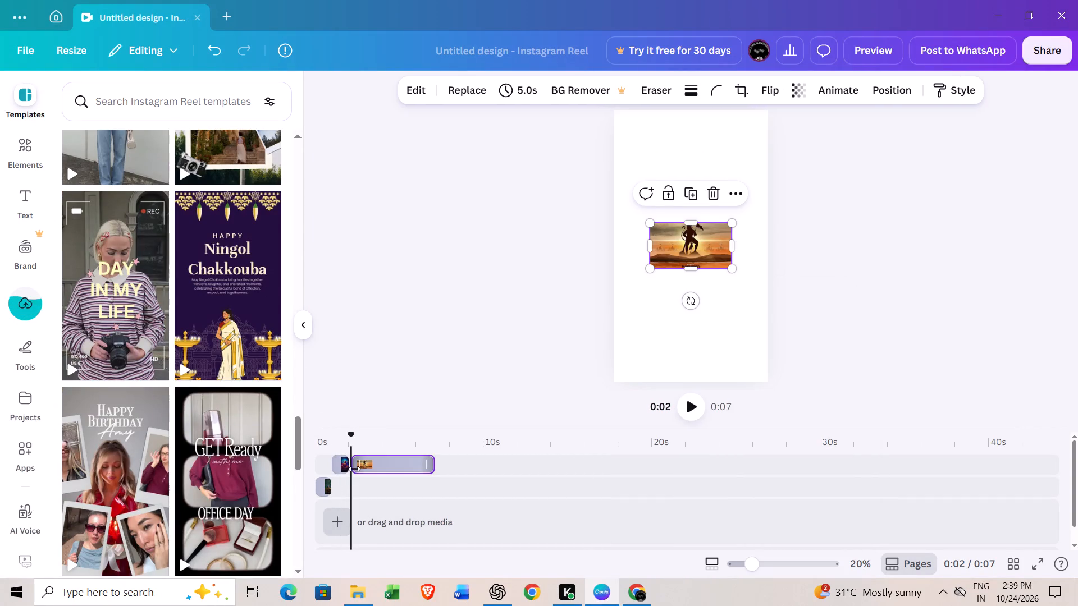
left_click(354, 469)
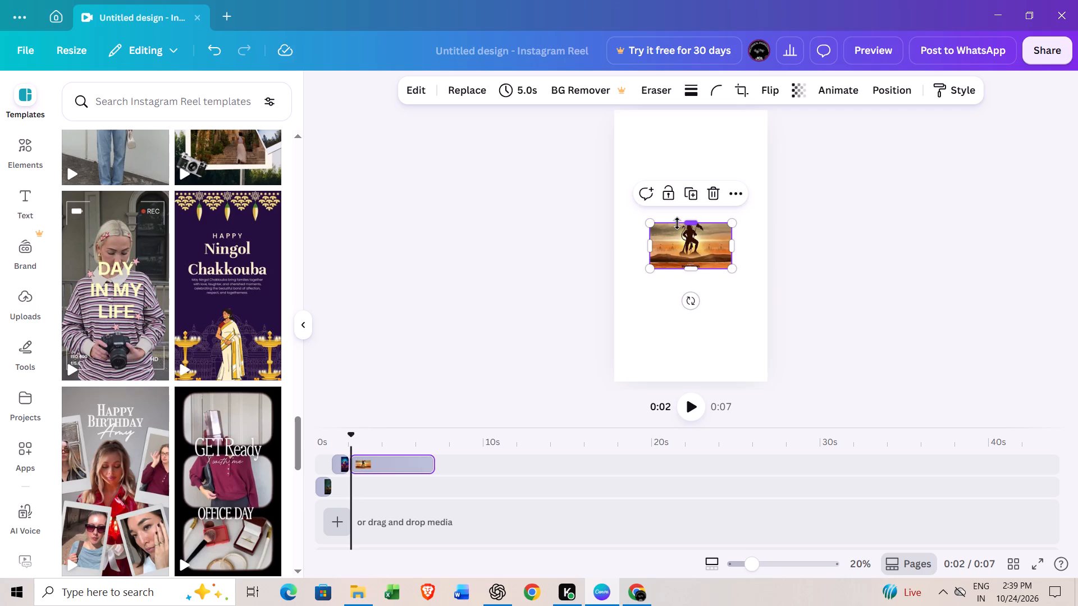
Stretch the silhouette Hanuman image on all four sides to fill the whole reel page, 1,080 wide.
left_click_drag(698, 226, 702, 200)
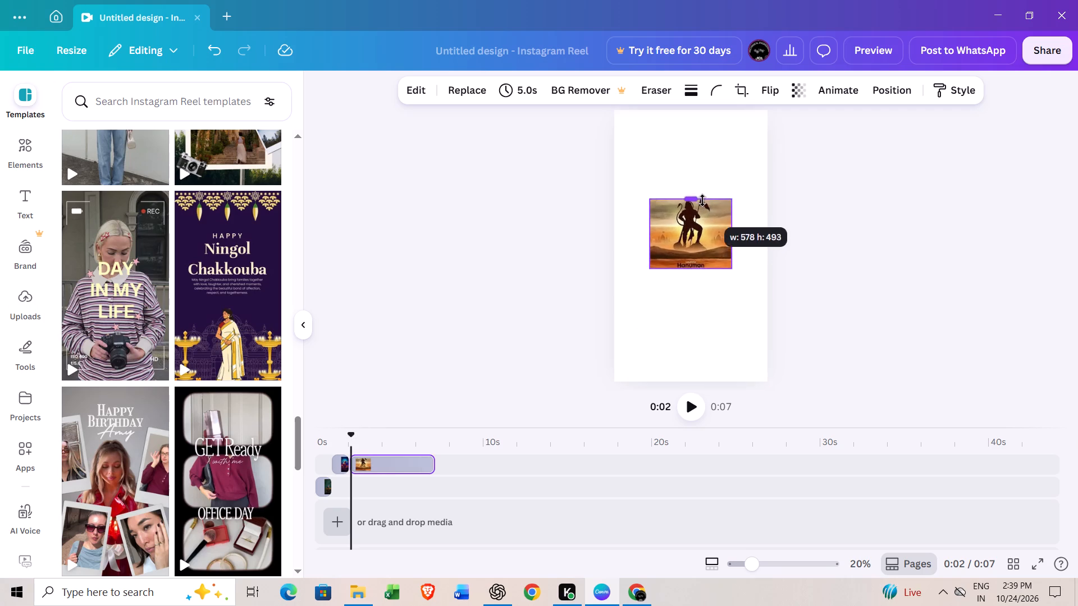
left_click_drag(702, 200, 720, 158)
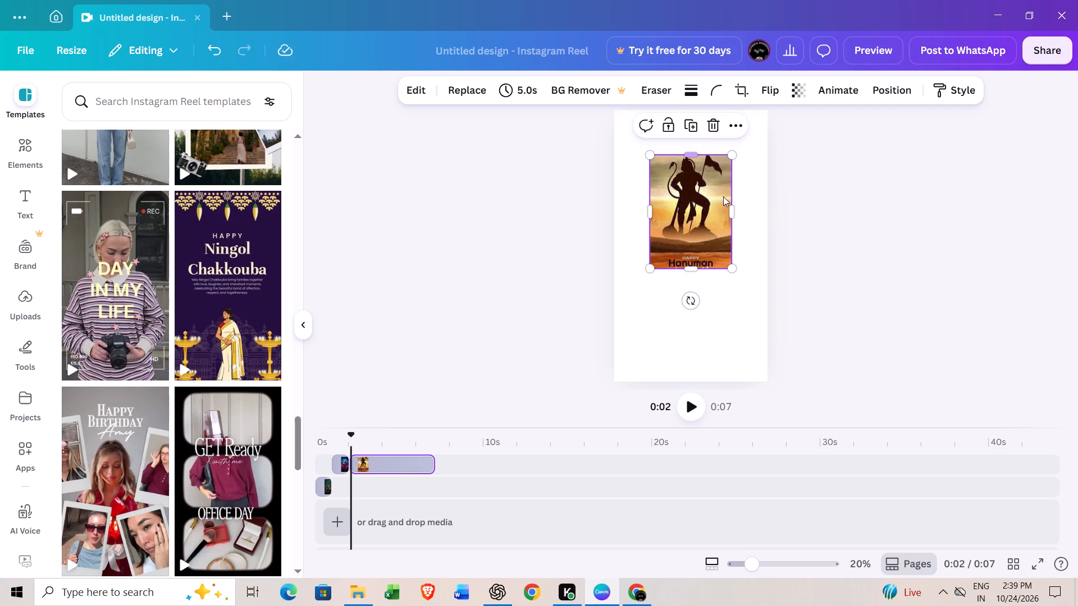
left_click_drag(734, 212, 752, 214)
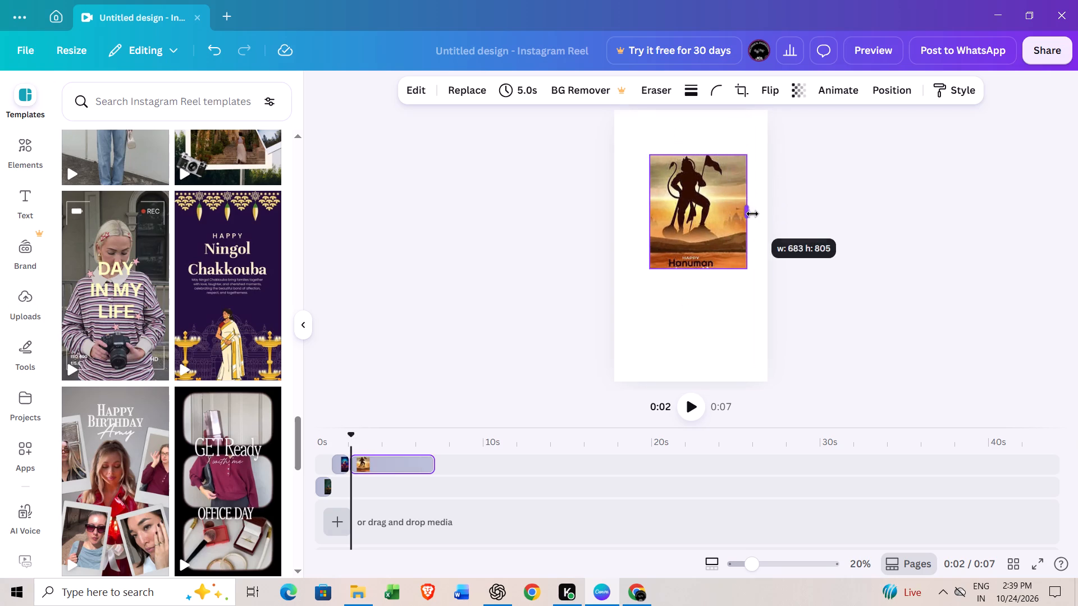
left_click_drag(752, 214, 773, 209)
left_click_drag(652, 210, 642, 216)
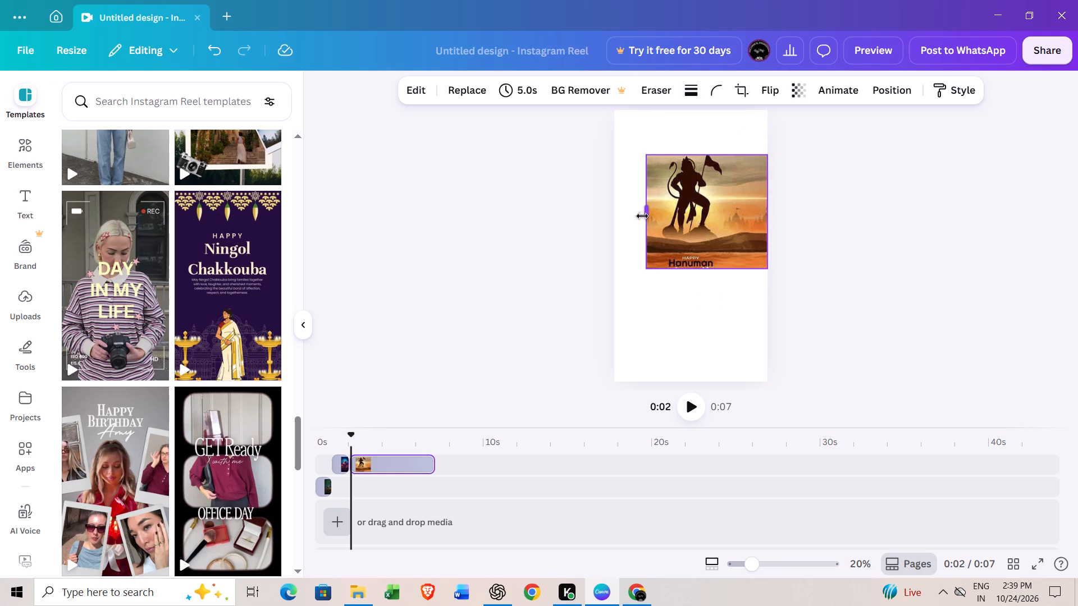
left_click_drag(642, 216, 618, 218)
left_click_drag(695, 153, 715, 107)
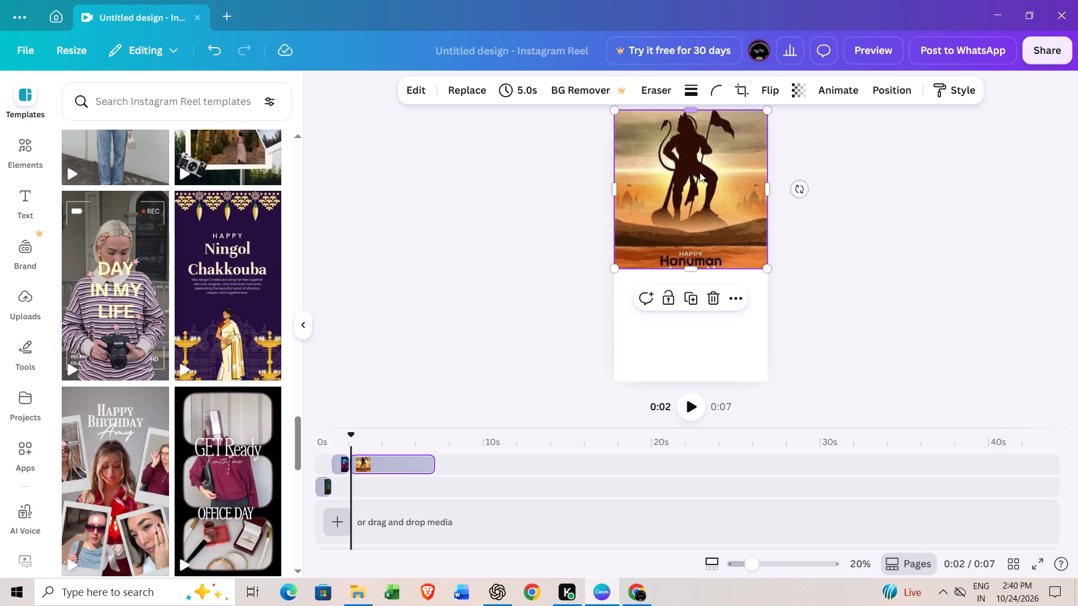
left_click_drag(684, 266, 689, 328)
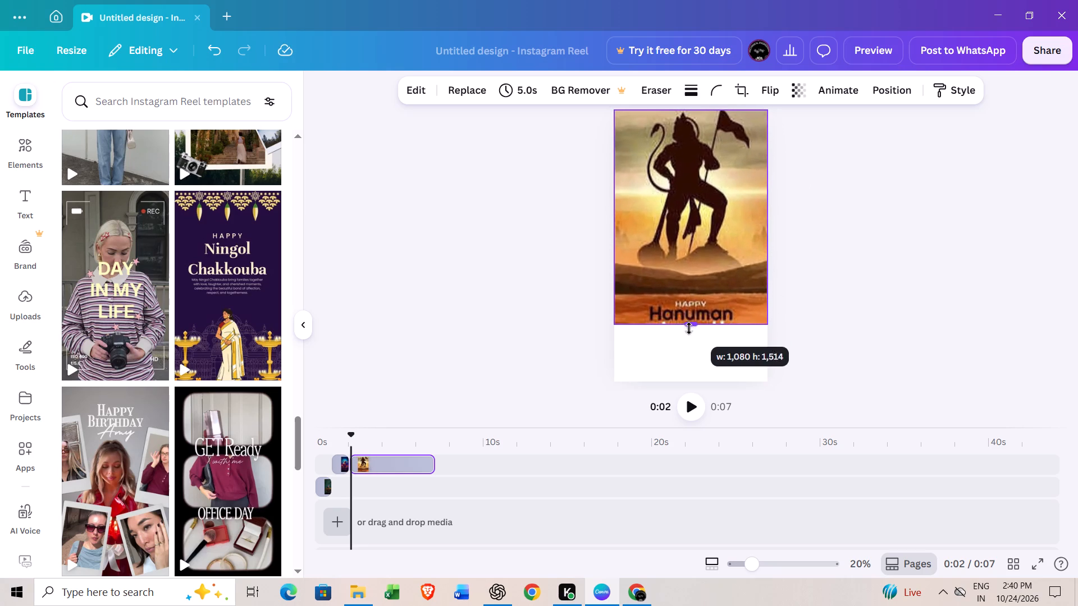
left_click_drag(689, 328, 688, 376)
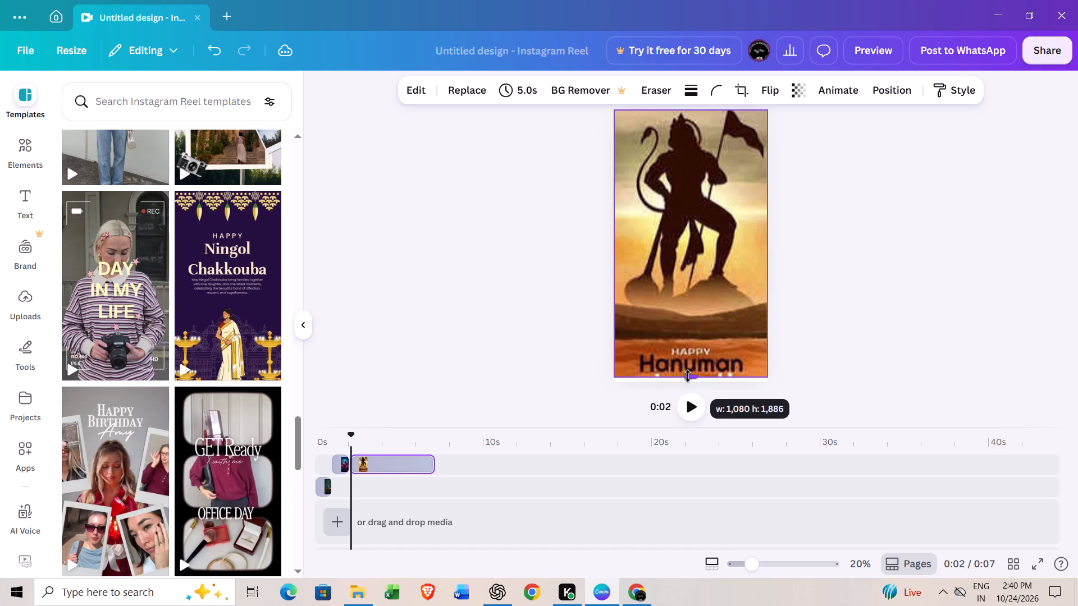
left_click_drag(688, 376, 688, 378)
left_click(858, 217)
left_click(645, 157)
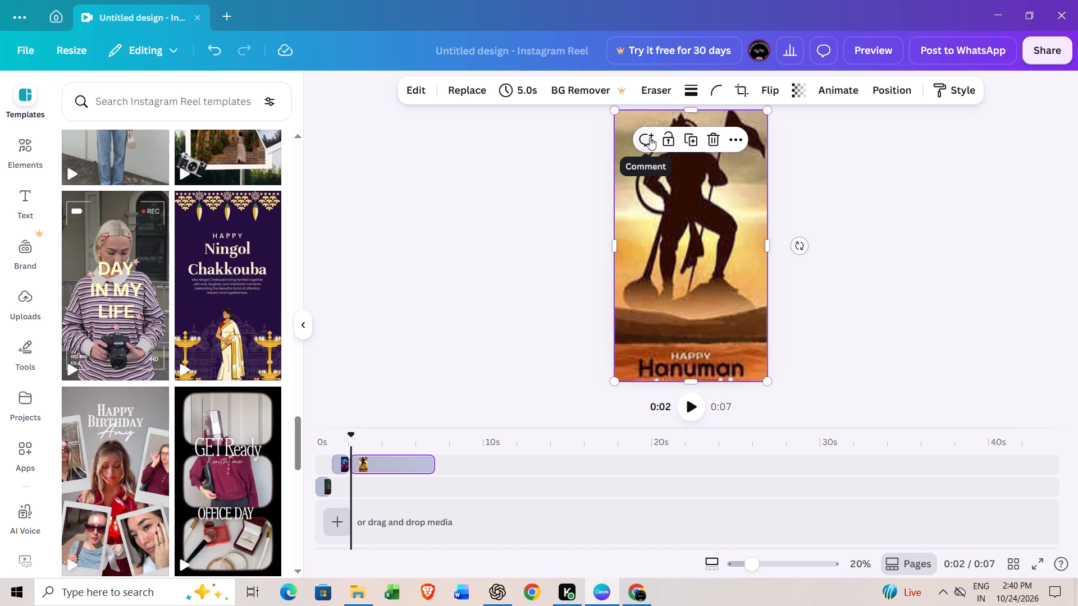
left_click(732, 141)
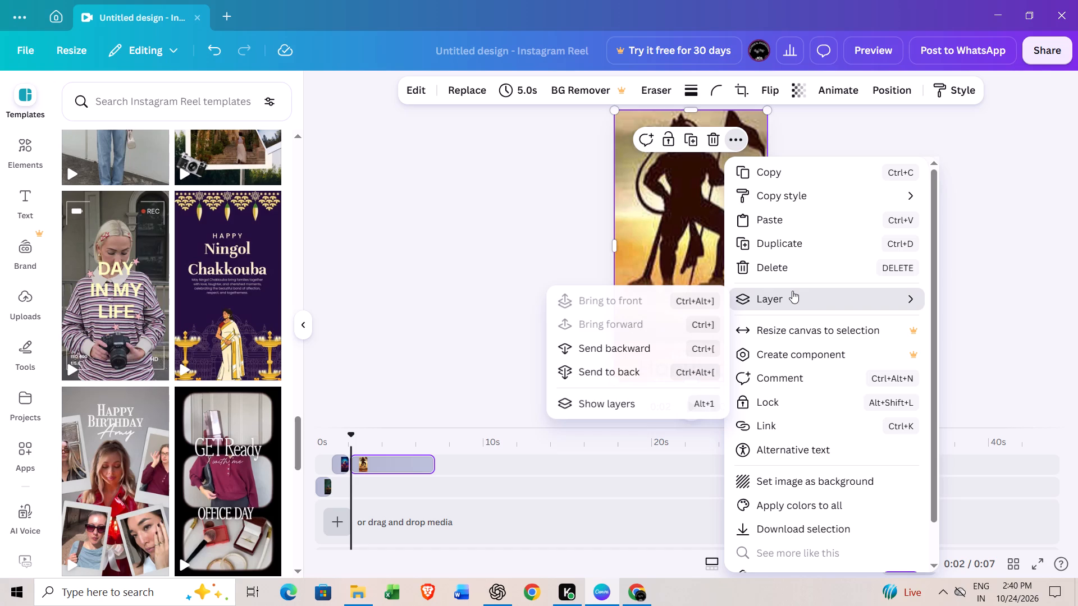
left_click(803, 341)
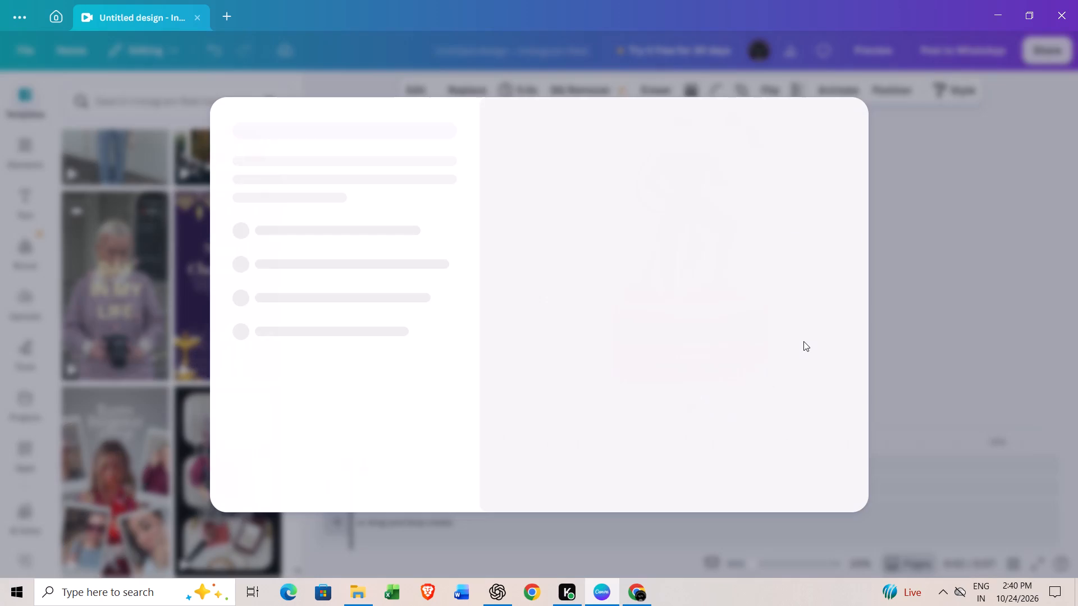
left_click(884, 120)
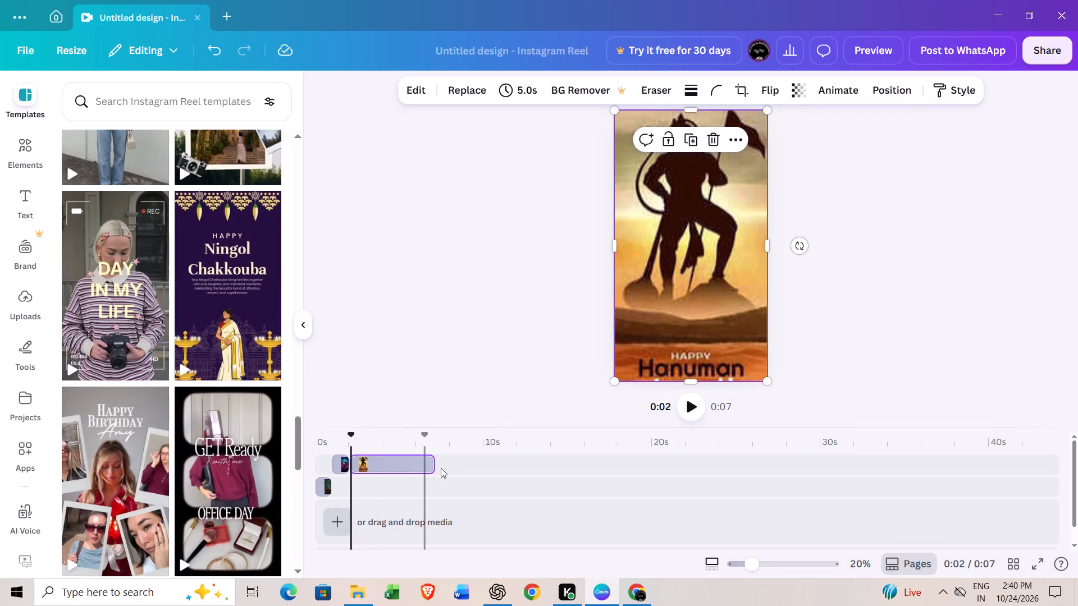
Shorten the silhouette Hanuman clip on the timeline to about 1 second.
left_click_drag(432, 462, 371, 479)
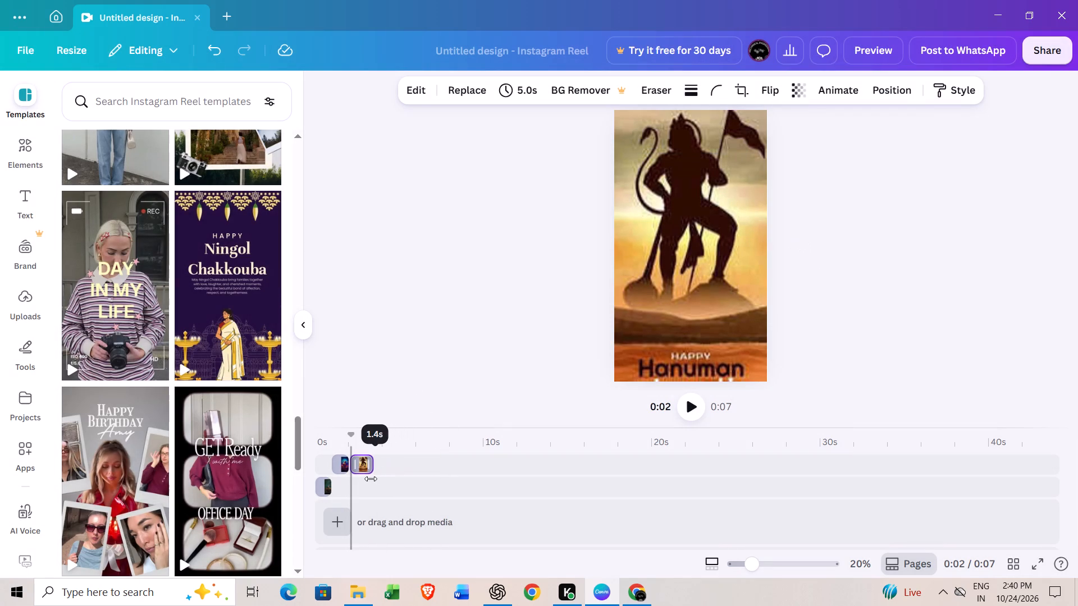
left_click_drag(371, 479, 364, 477)
Play back the reel from the meditating Hanuman clip to check the transition into the silhouette clip.
left_click(341, 470)
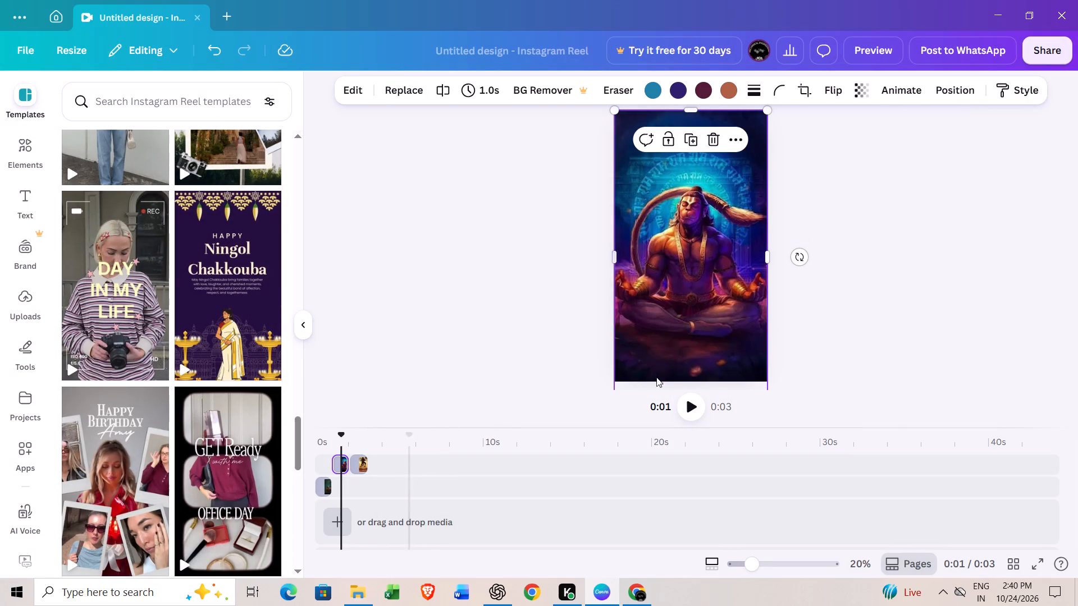
left_click(678, 403)
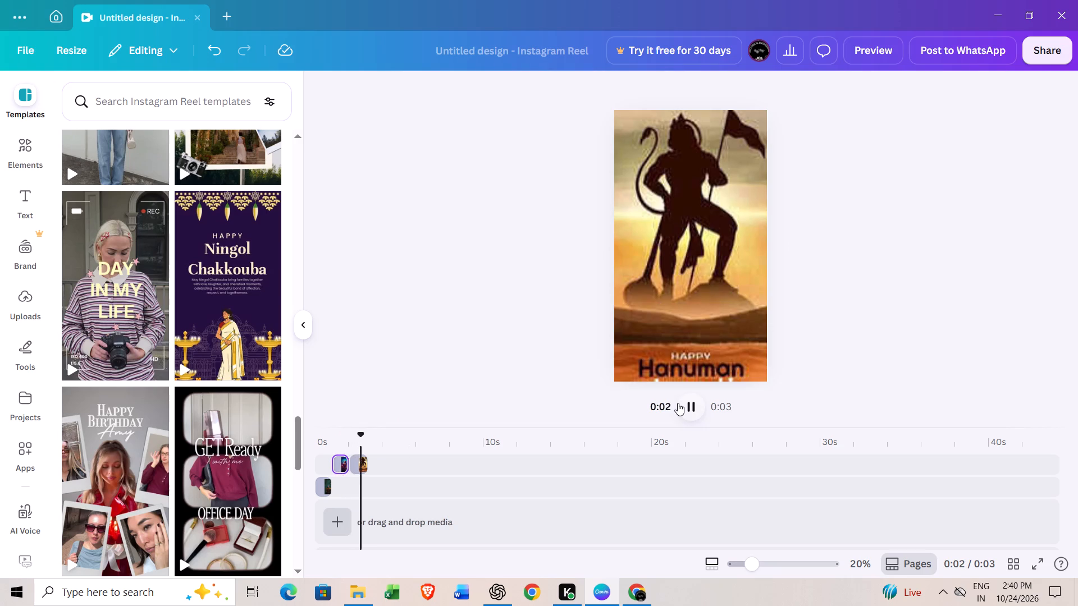
Switch to Chrome, then find and copy the picture of Rama embracing Hanuman captioned "Beyond the Ramayana" from the image results.
left_click(611, 591)
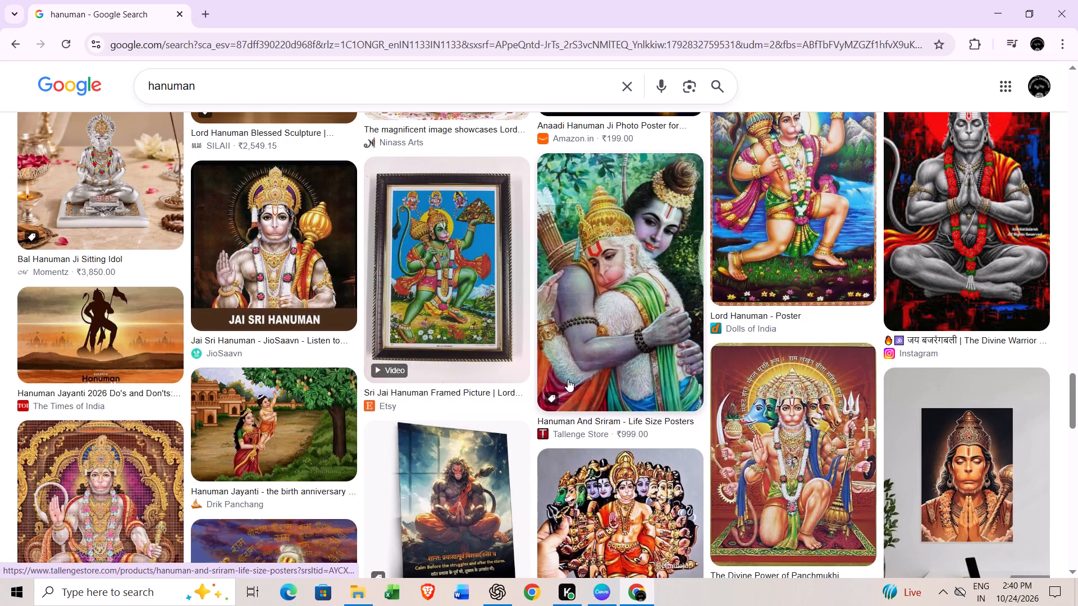
scroll(568, 379, "down", 1)
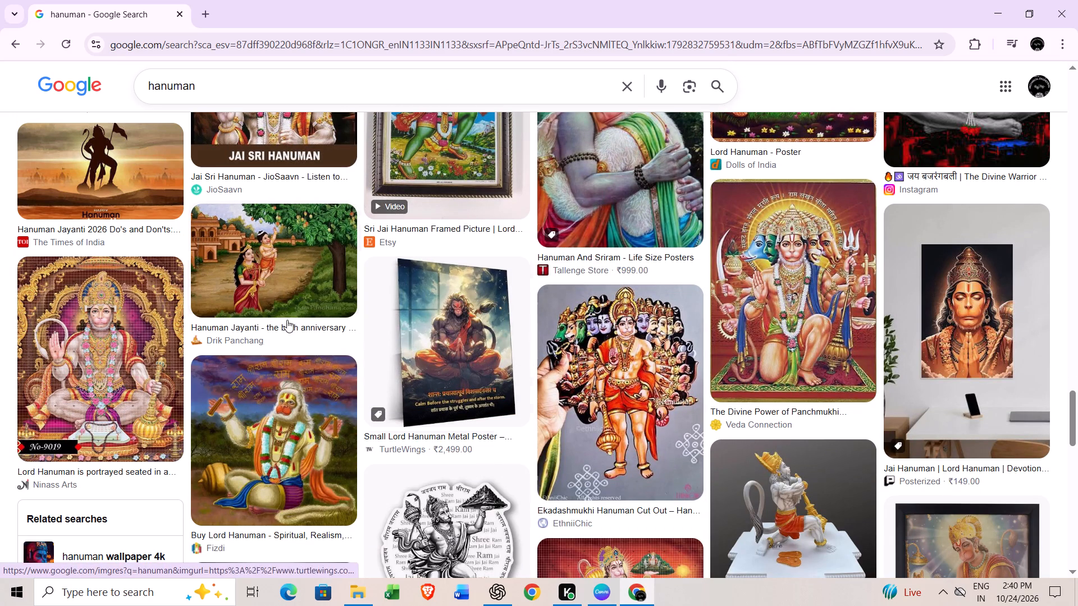
scroll(283, 319, "down", 1)
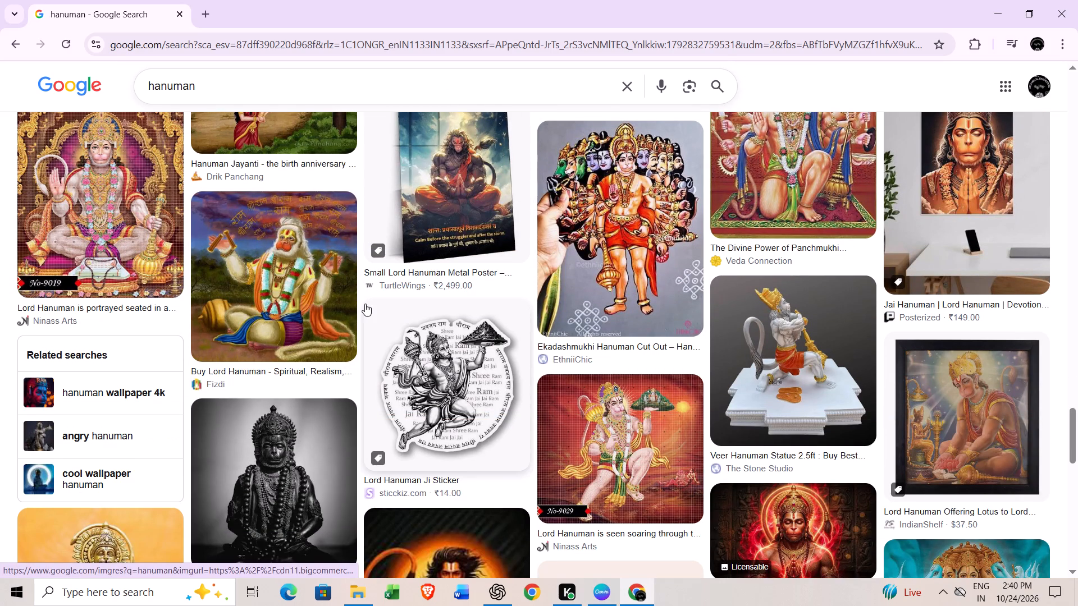
scroll(365, 304, "down", 2)
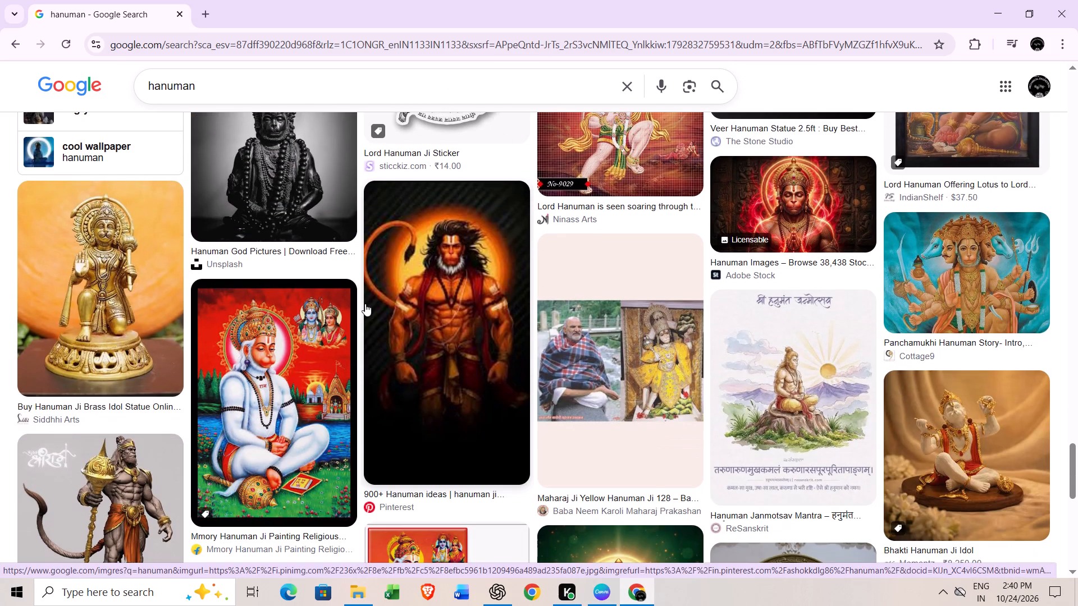
scroll(454, 299, "down", 2)
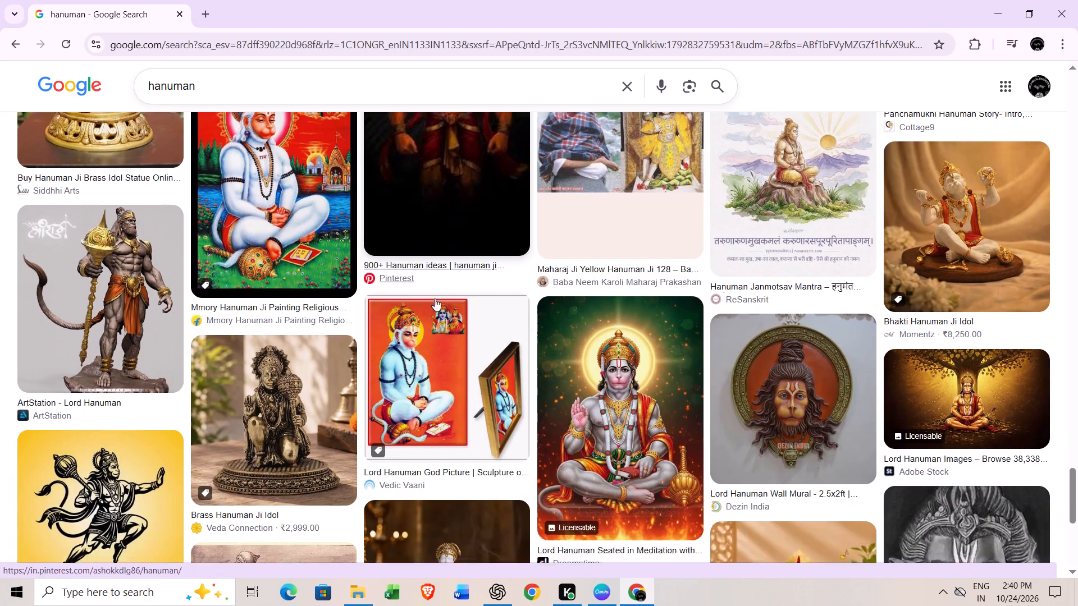
scroll(409, 295, "down", 1)
scroll(408, 295, "up", 1)
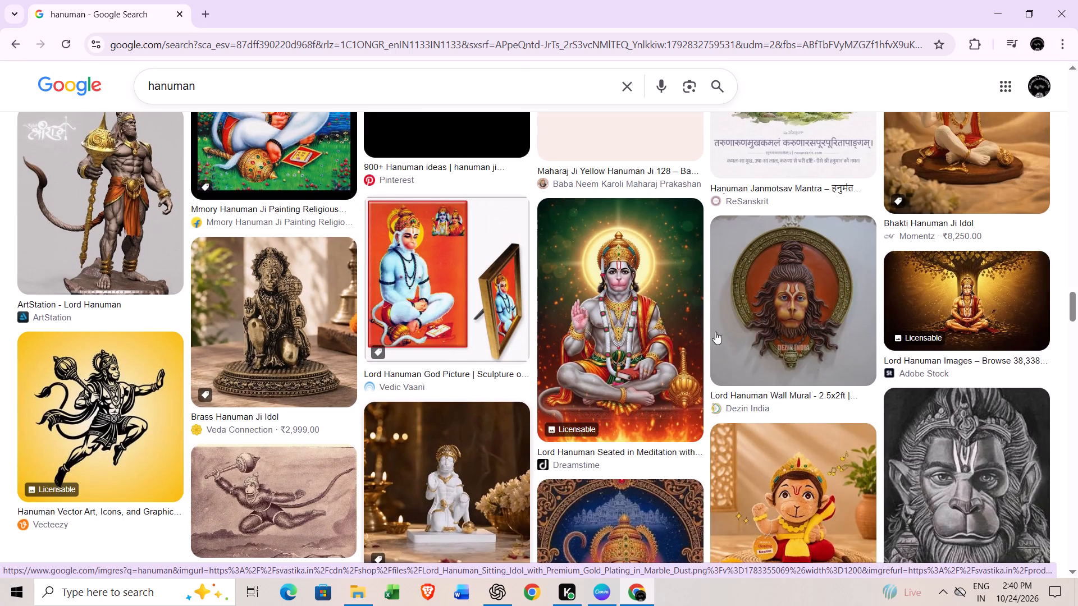
scroll(822, 318, "down", 3)
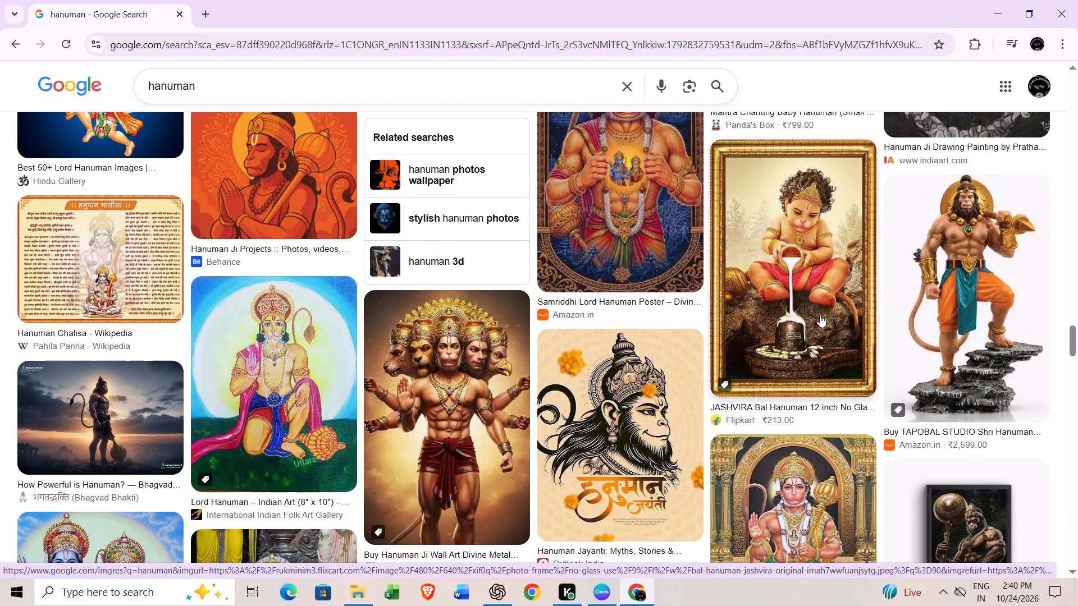
scroll(820, 315, "down", 7)
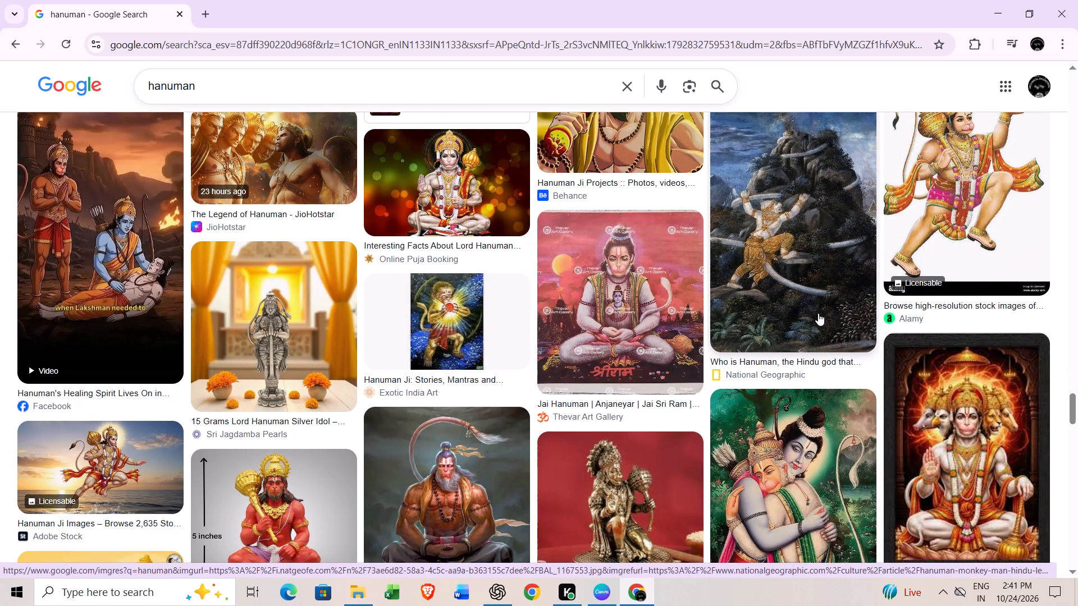
scroll(818, 313, "down", 1)
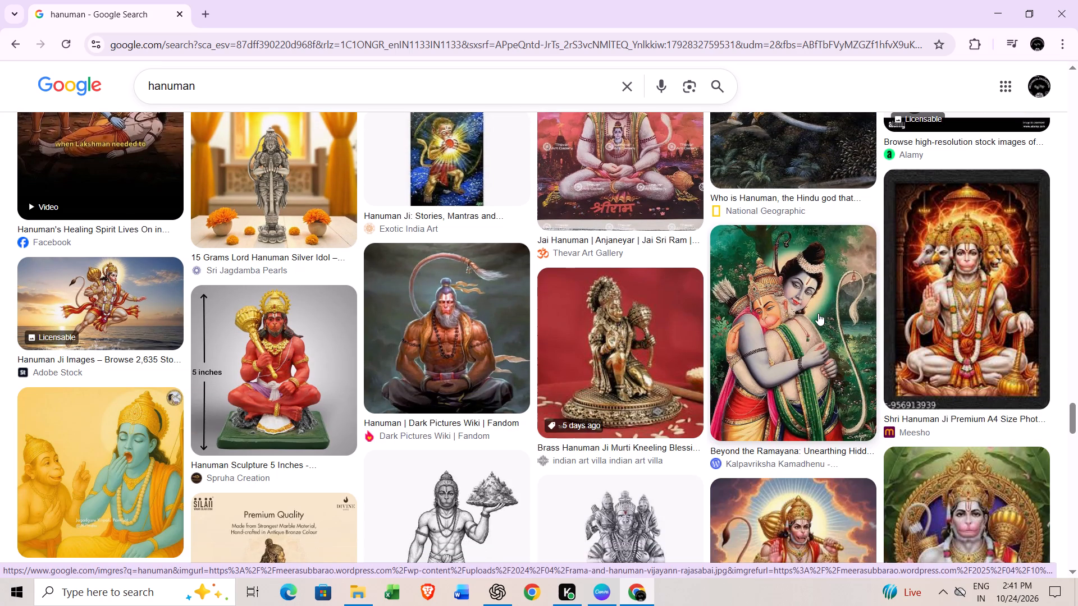
scroll(818, 313, "down", 1)
scroll(818, 313, "up", 1)
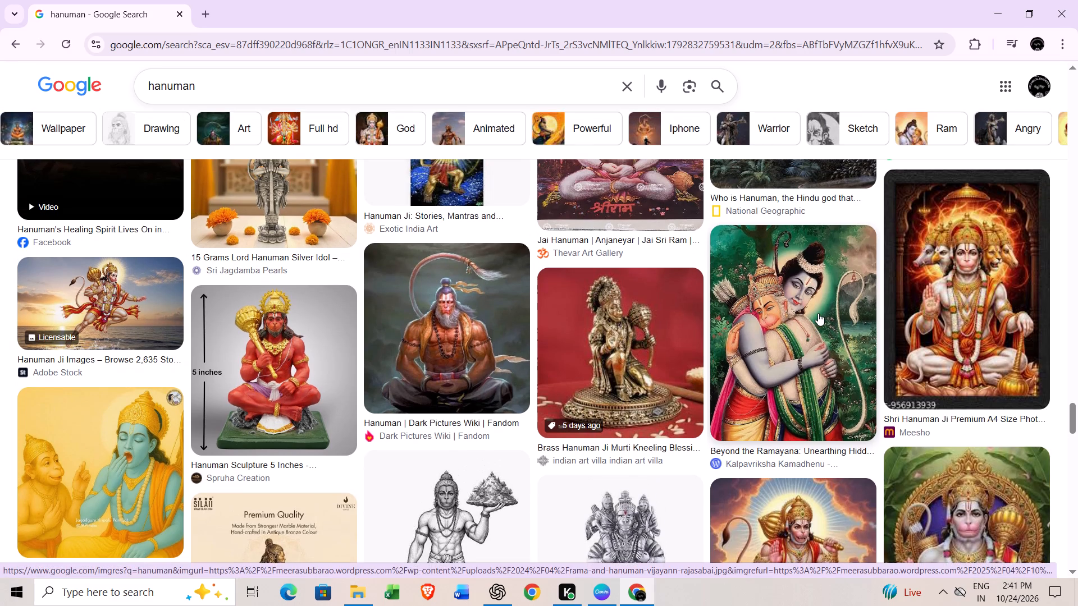
right_click(818, 313)
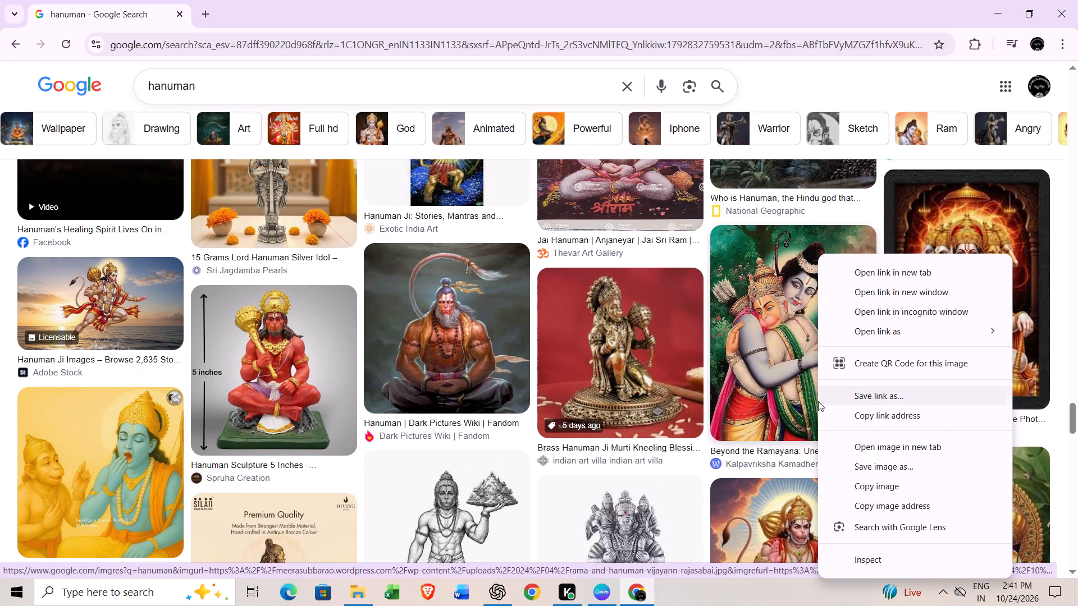
left_click(841, 481)
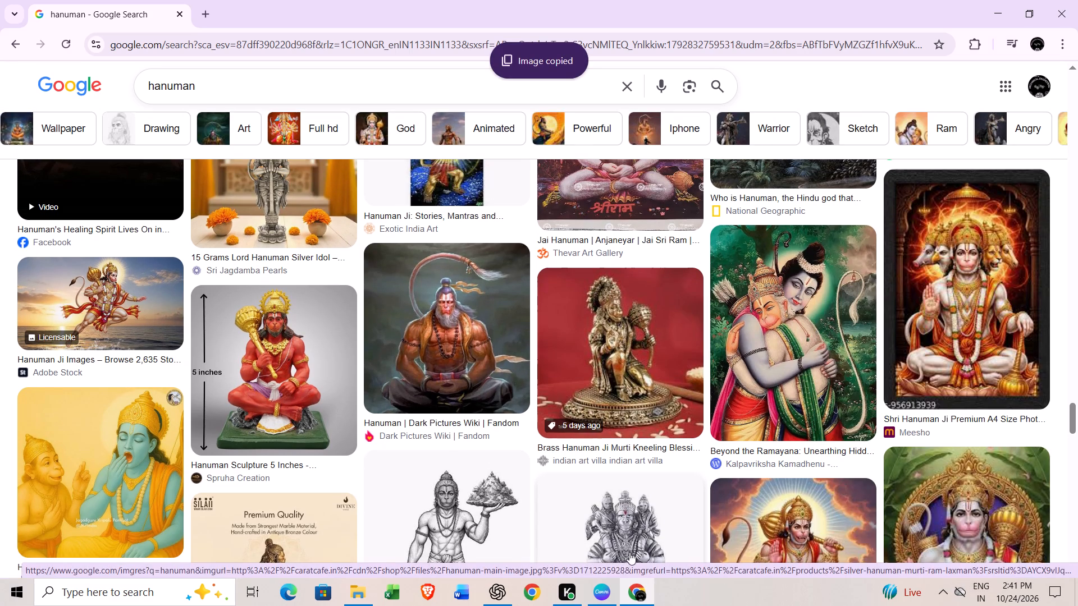
Switch to Canva and paste the copied Rama-and-Hanuman image just after the silhouette Hanuman clip on the timeline.
left_click(599, 589)
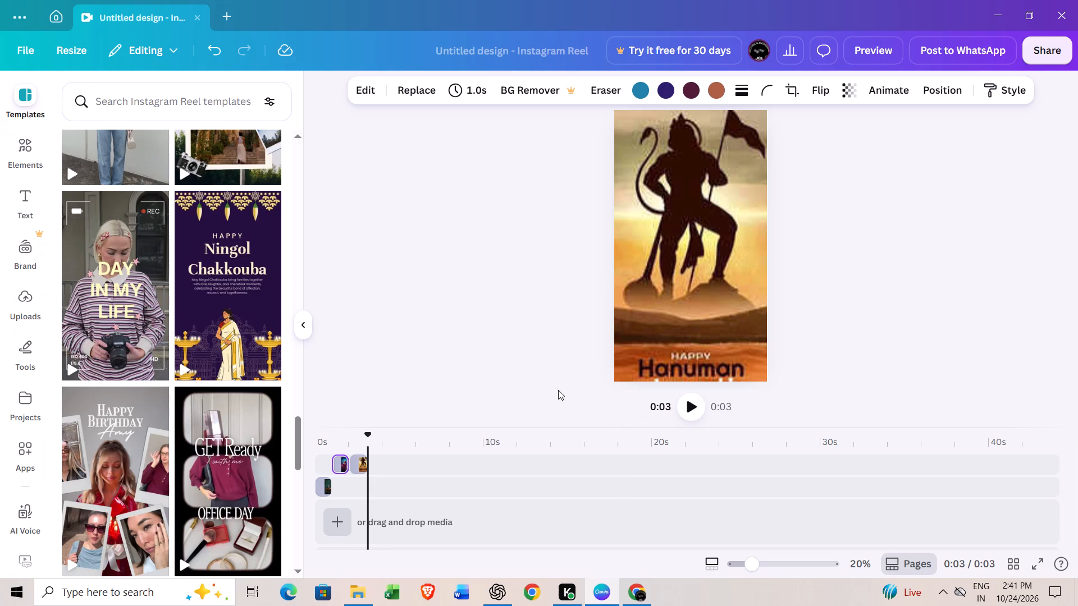
left_click(683, 418)
left_click(372, 465)
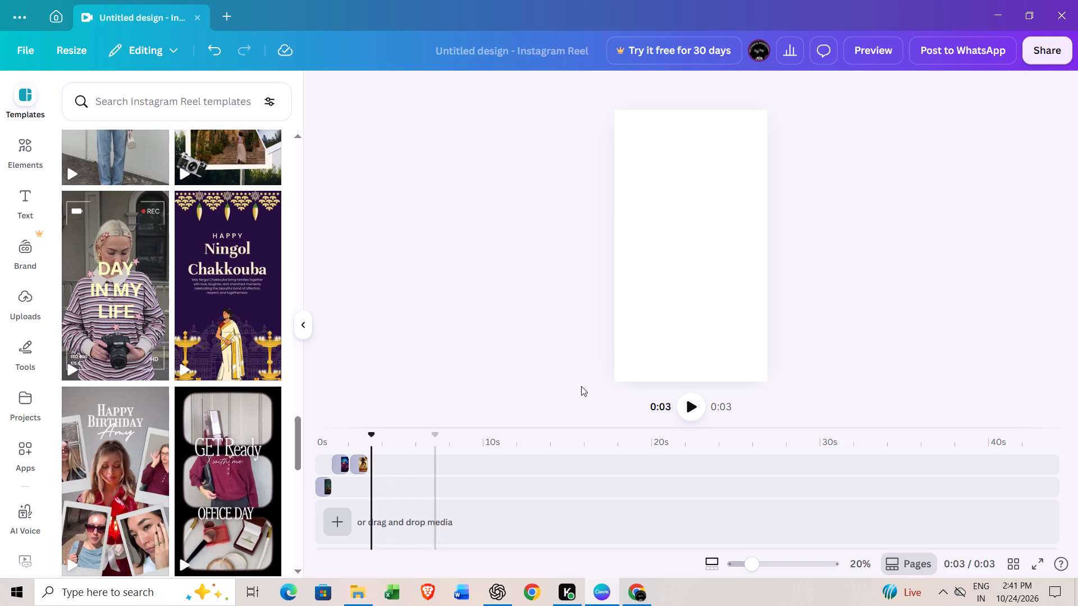
right_click(704, 278)
left_click(724, 373)
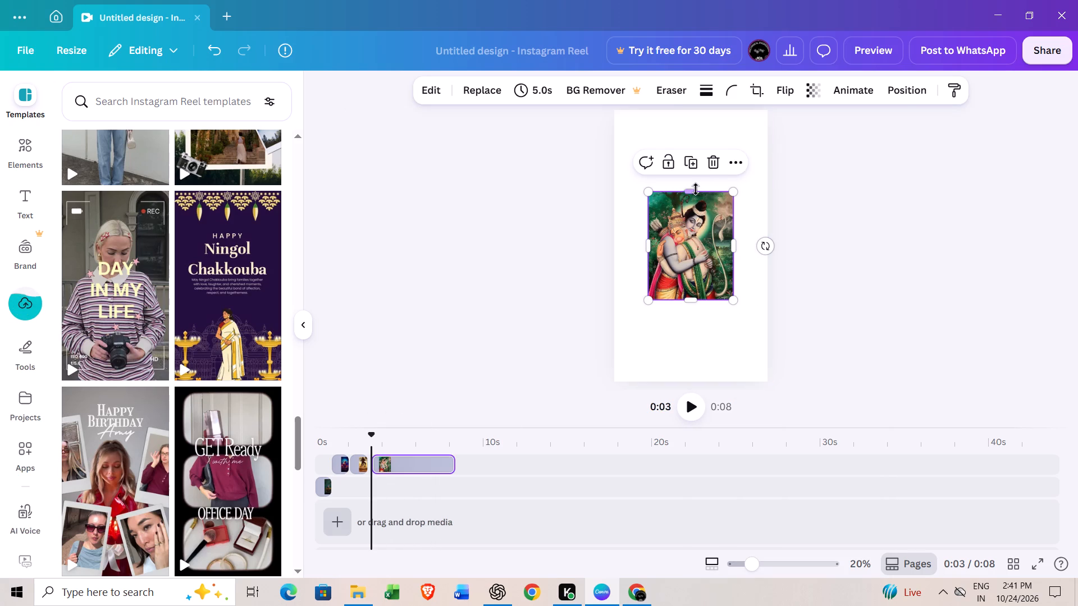
Stretch the Rama-and-Hanuman image on all sides to fill the whole reel page, 1,080 wide, and deselect it.
left_click_drag(696, 189, 705, 108)
left_click_drag(730, 206, 741, 206)
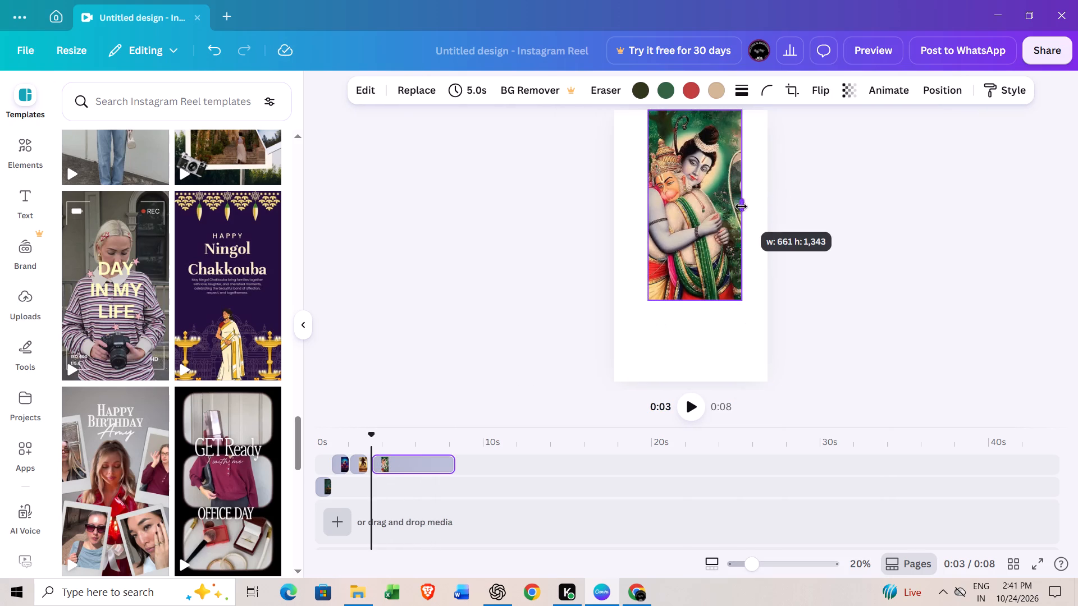
left_click_drag(741, 206, 713, 209)
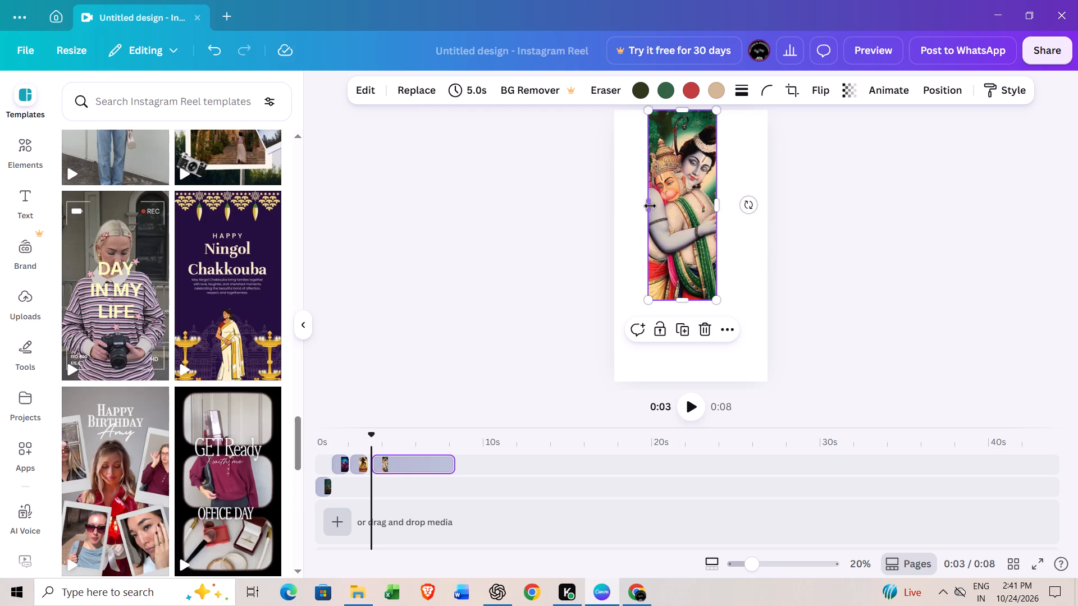
left_click_drag(650, 205, 615, 211)
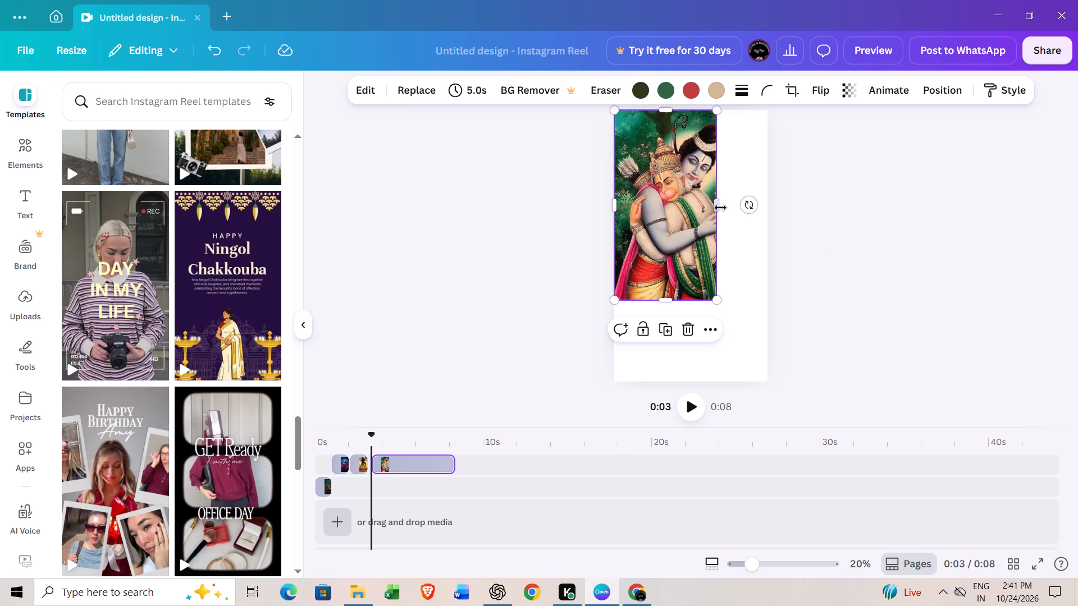
left_click_drag(721, 207, 739, 217)
left_click_drag(732, 298, 743, 310)
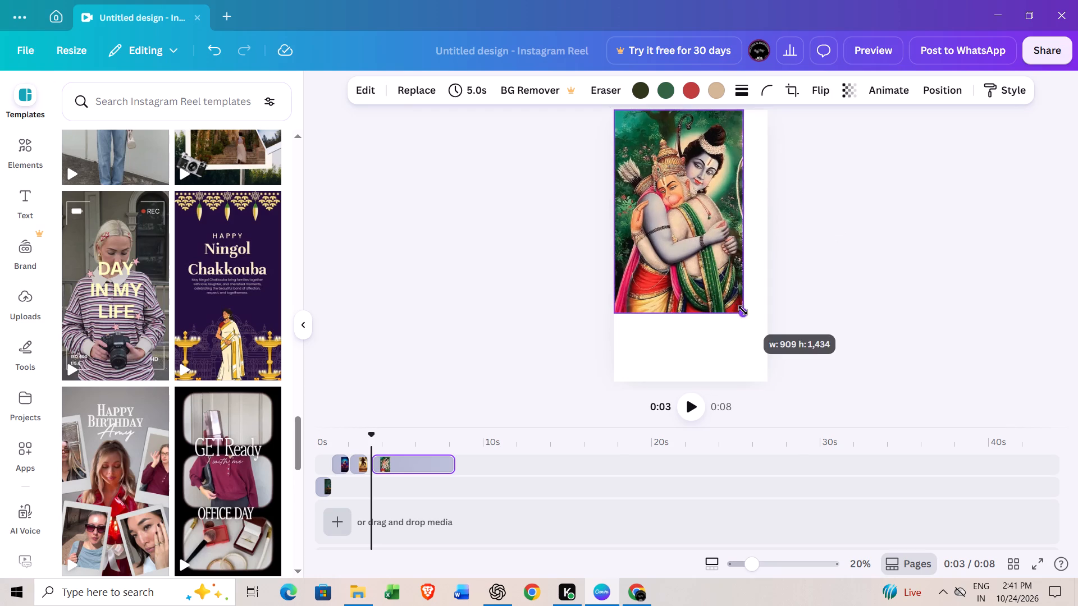
left_click_drag(743, 310, 766, 345)
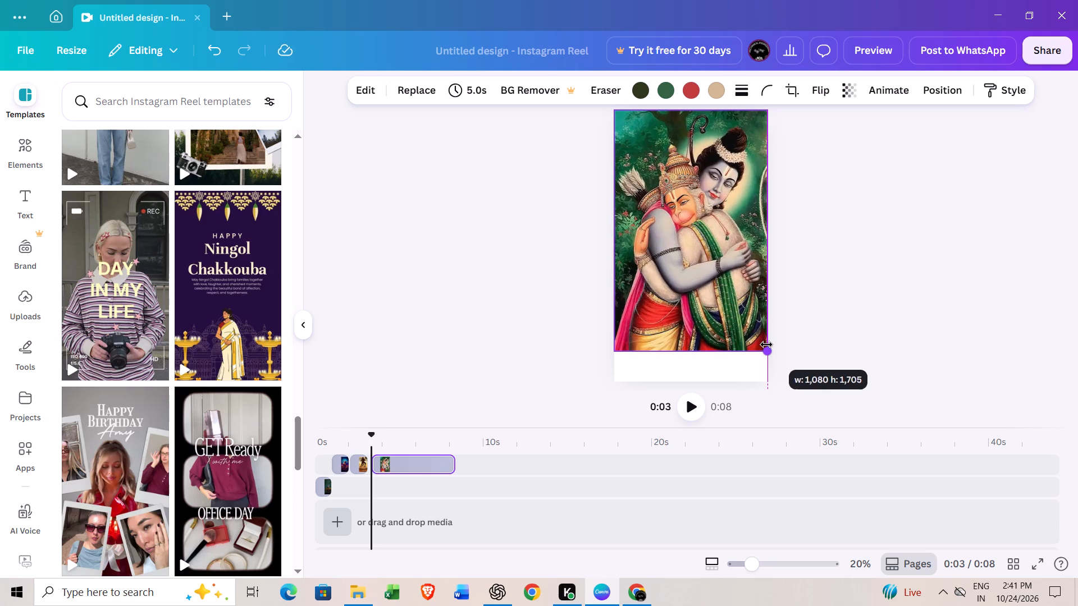
left_click_drag(694, 350, 696, 375)
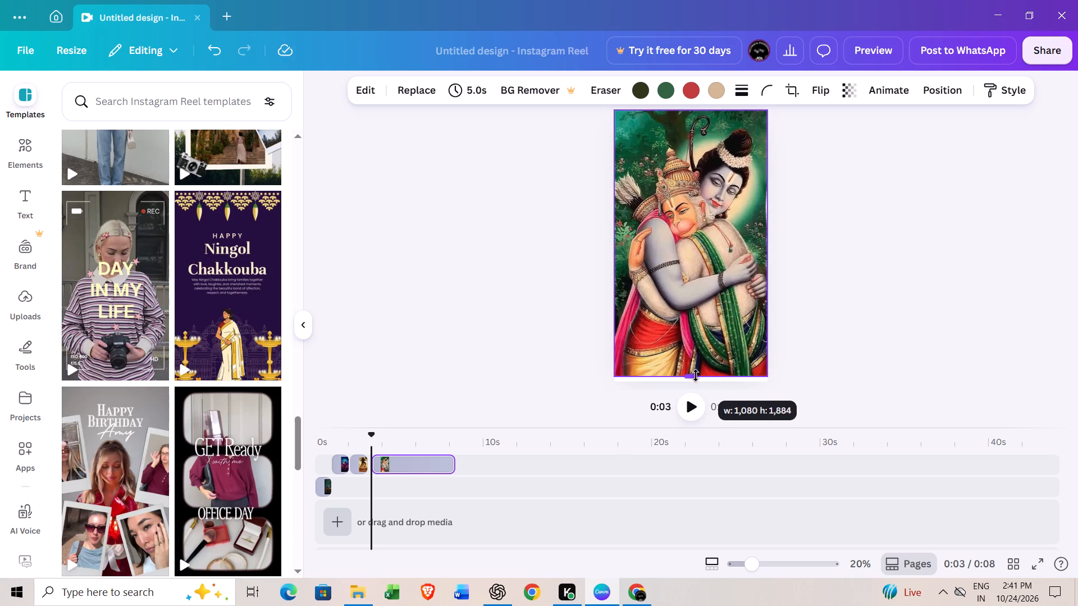
left_click_drag(696, 375, 696, 383)
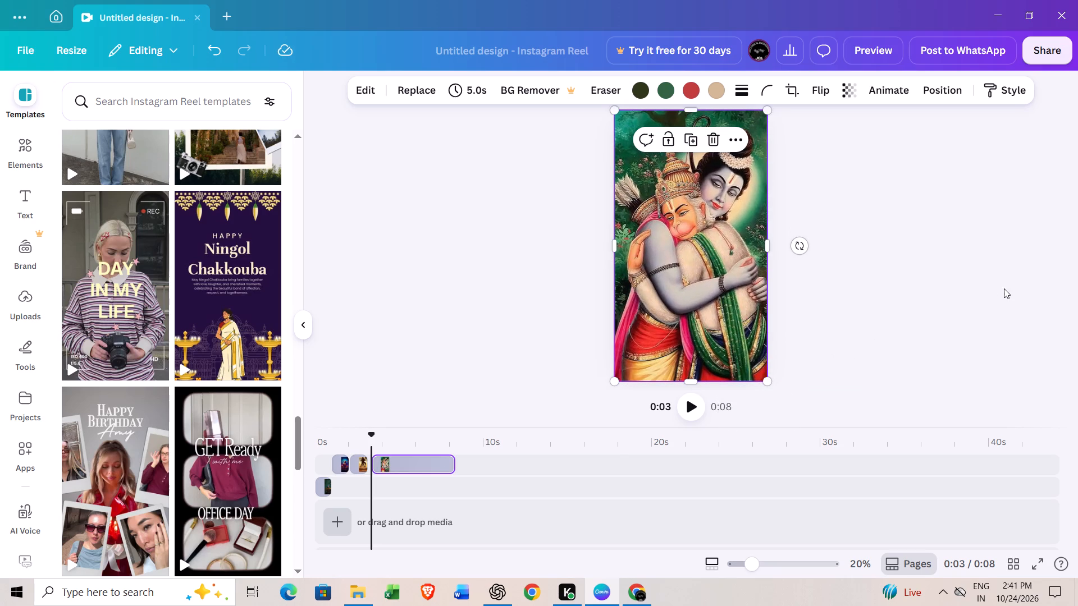
right_click(1004, 288)
left_click(962, 278)
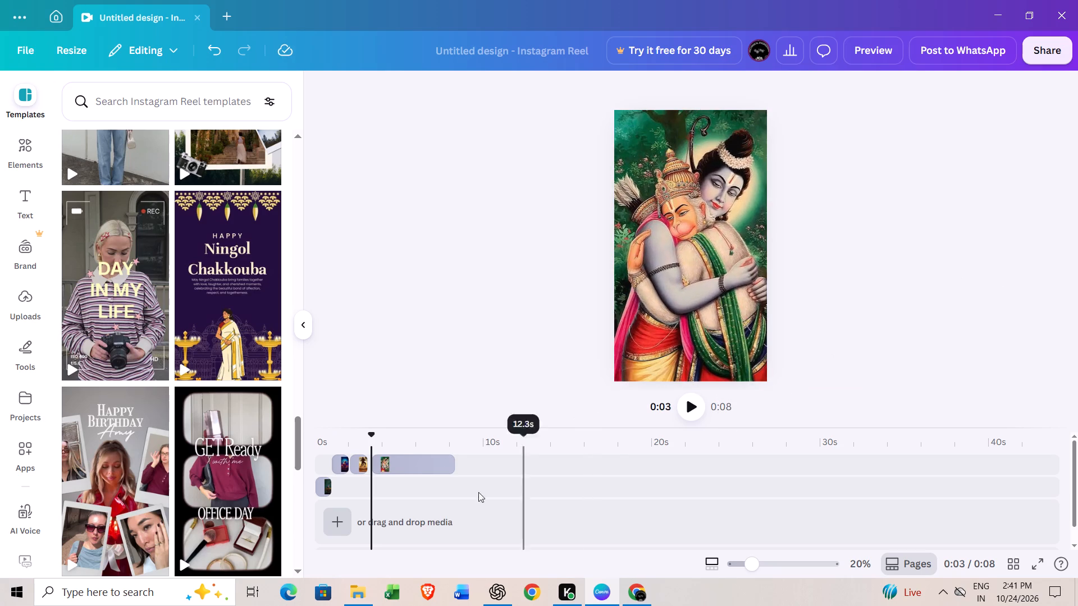
Trim the end of the Rama-and-Hanuman clip on the timeline until the clip lasts 1.0 s.
left_click(386, 478)
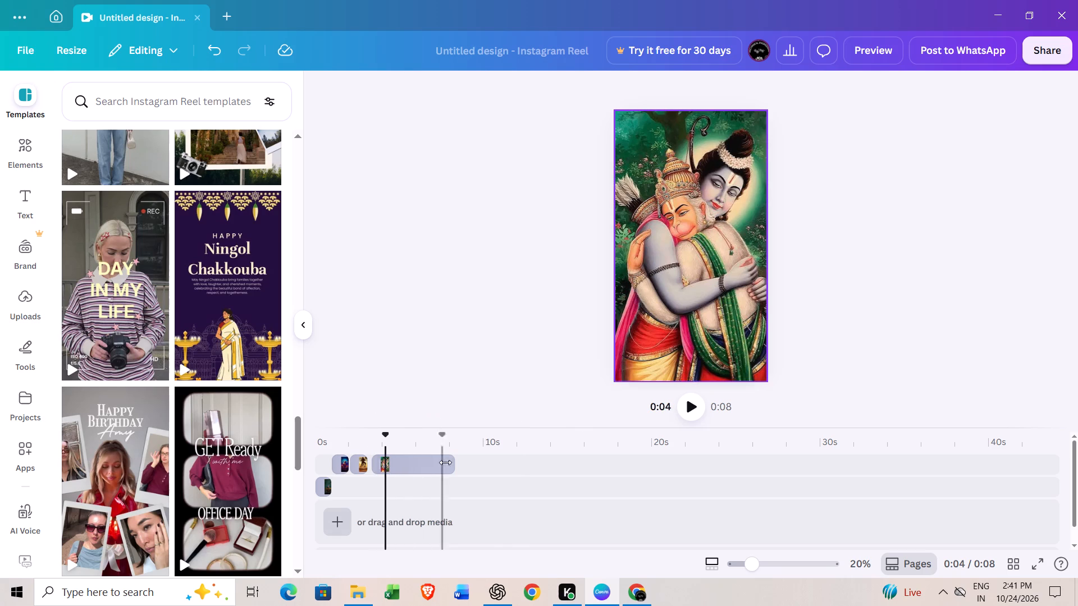
left_click_drag(453, 458, 408, 467)
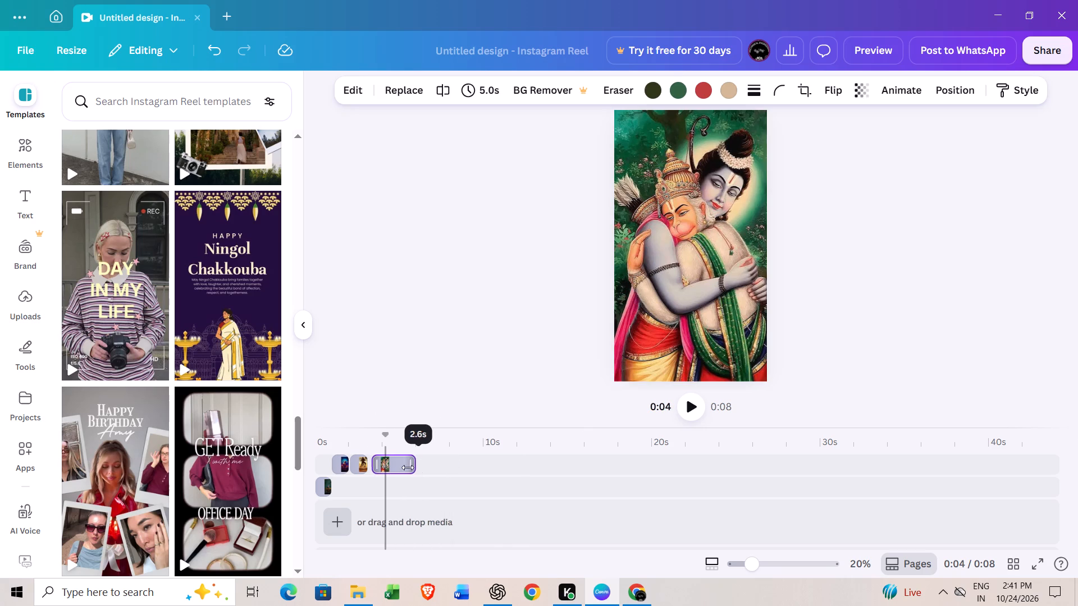
left_click_drag(408, 467, 392, 466)
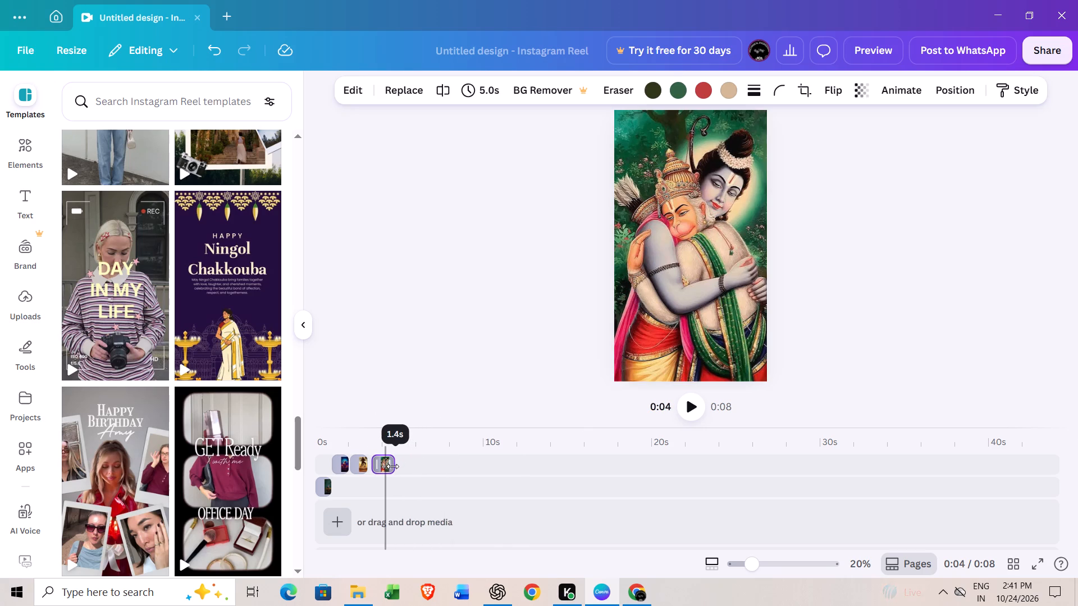
left_click_drag(392, 466, 388, 469)
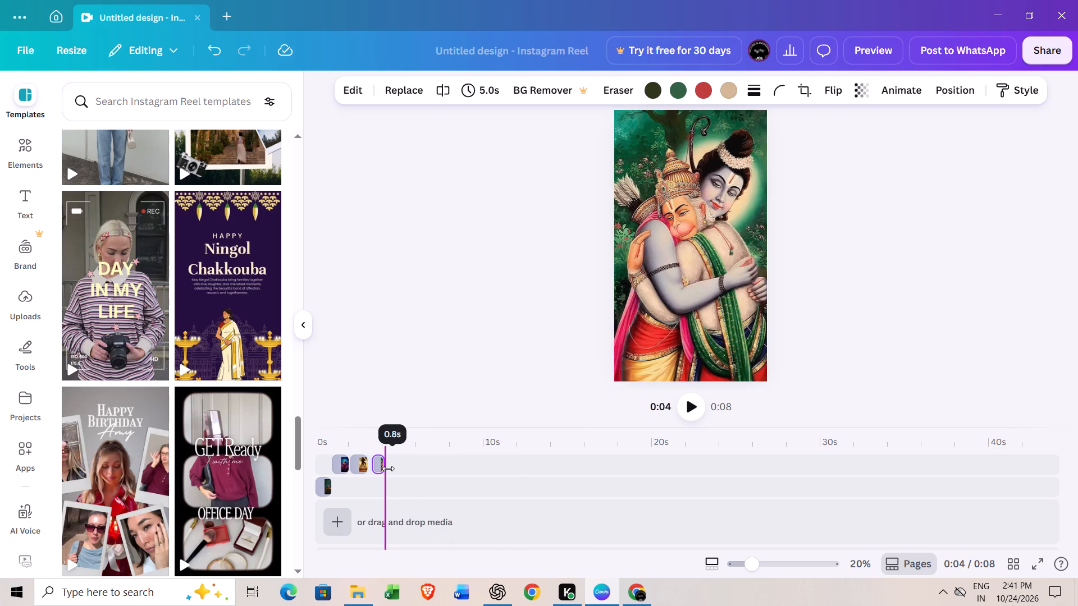
left_click_drag(388, 469, 392, 469)
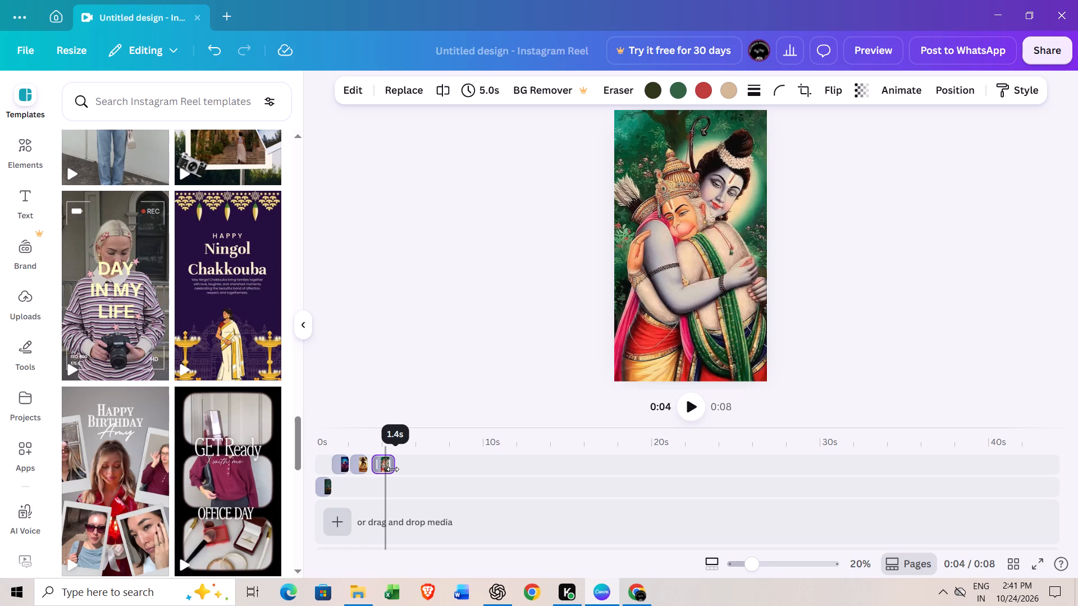
left_click_drag(392, 469, 391, 470)
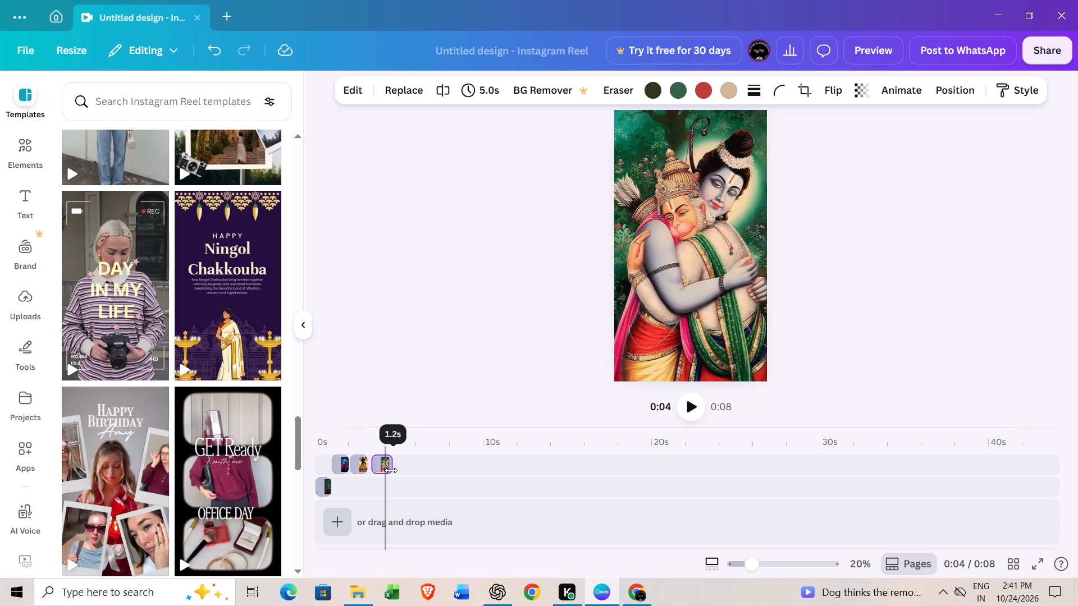
left_click_drag(391, 470, 389, 471)
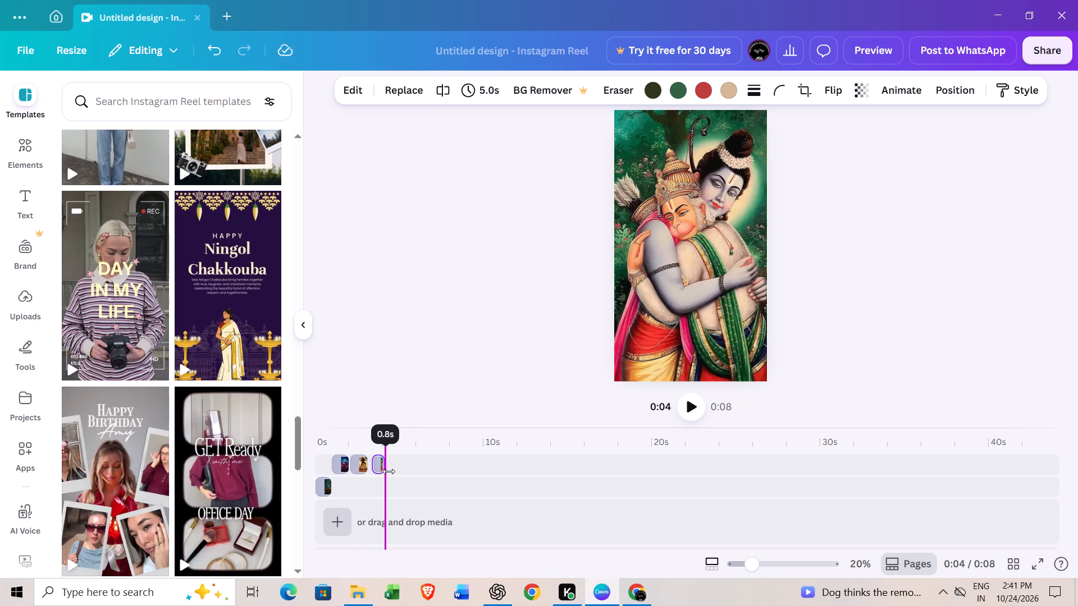
left_click_drag(389, 471, 391, 469)
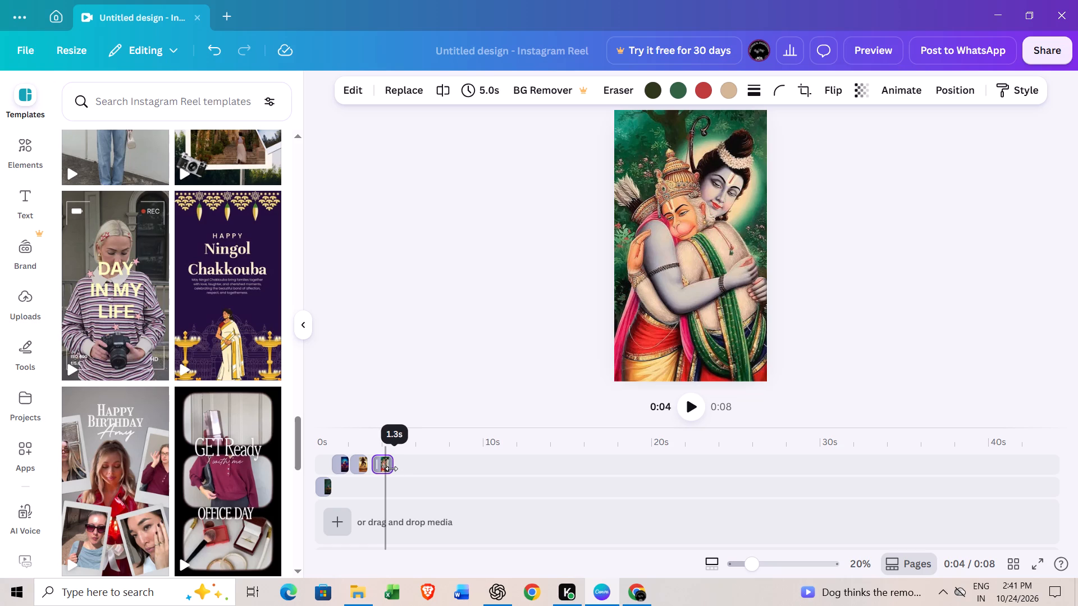
left_click_drag(391, 469, 390, 468)
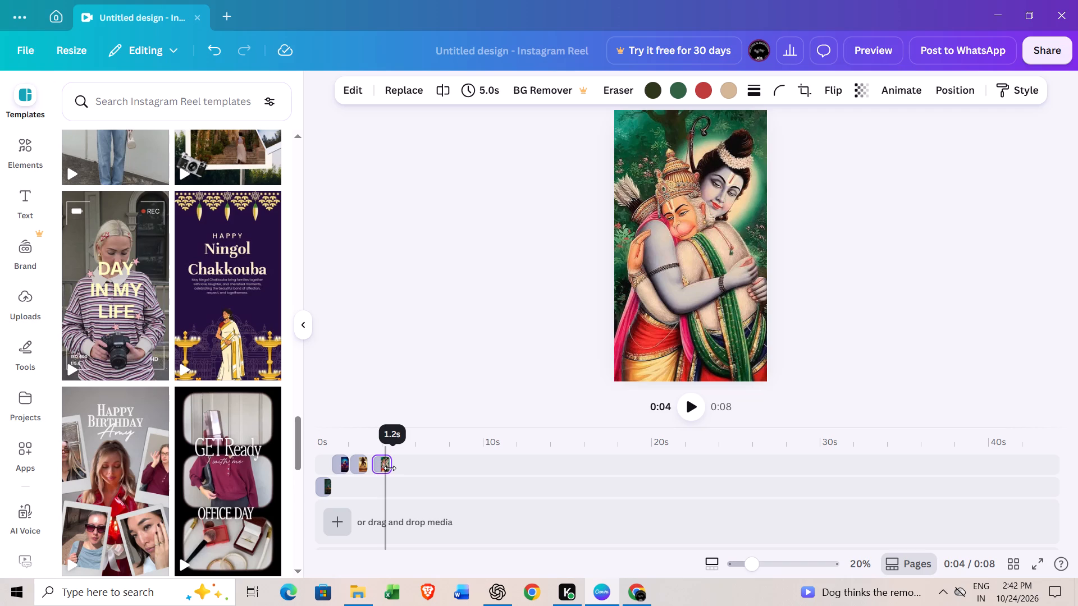
left_click_drag(390, 468, 389, 467)
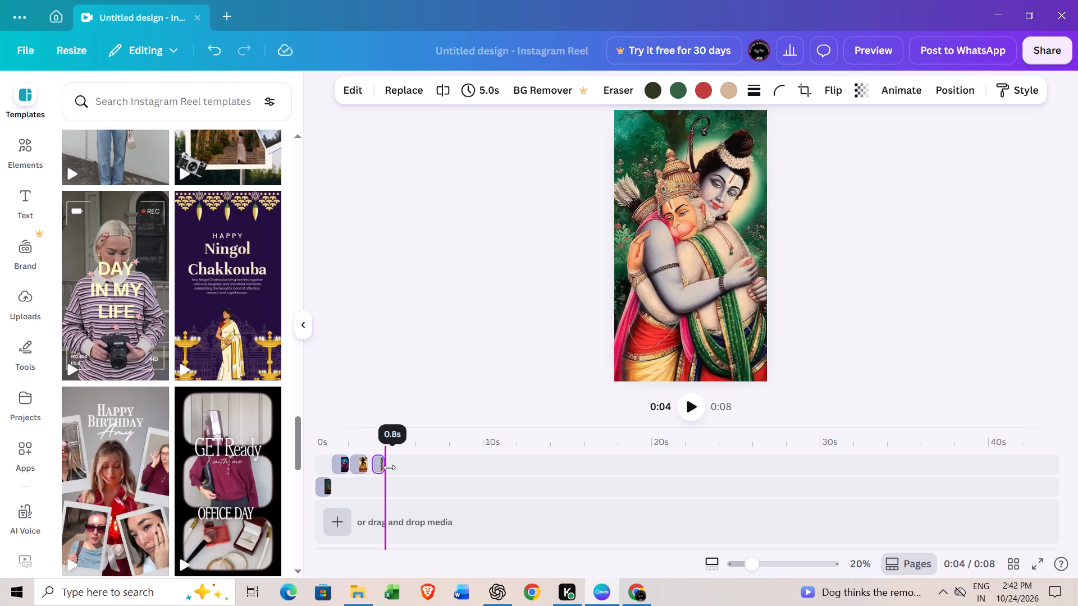
left_click_drag(389, 467, 390, 466)
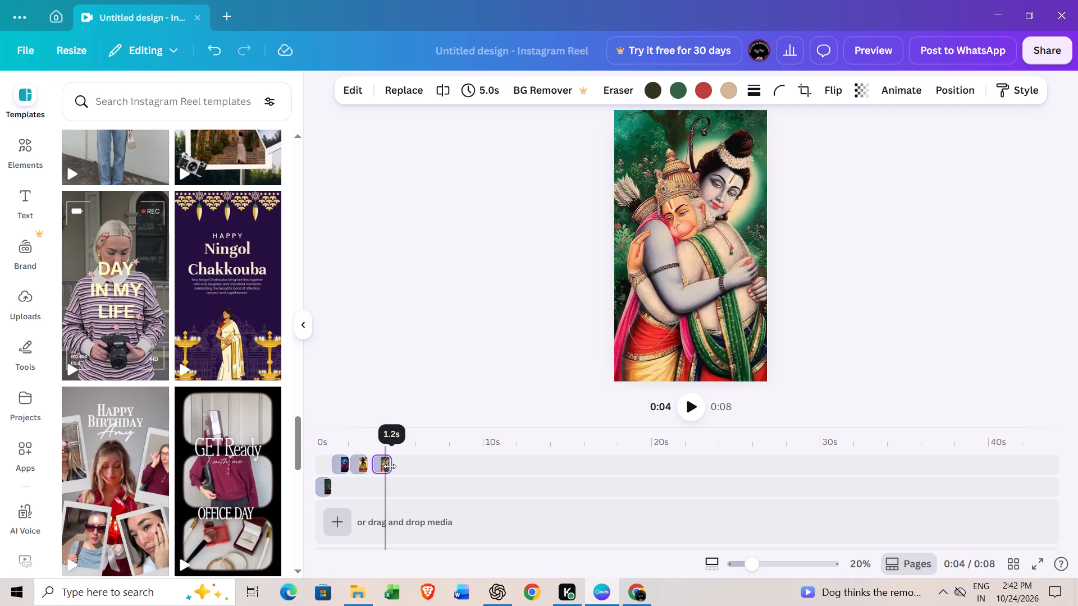
left_click_drag(390, 466, 387, 467)
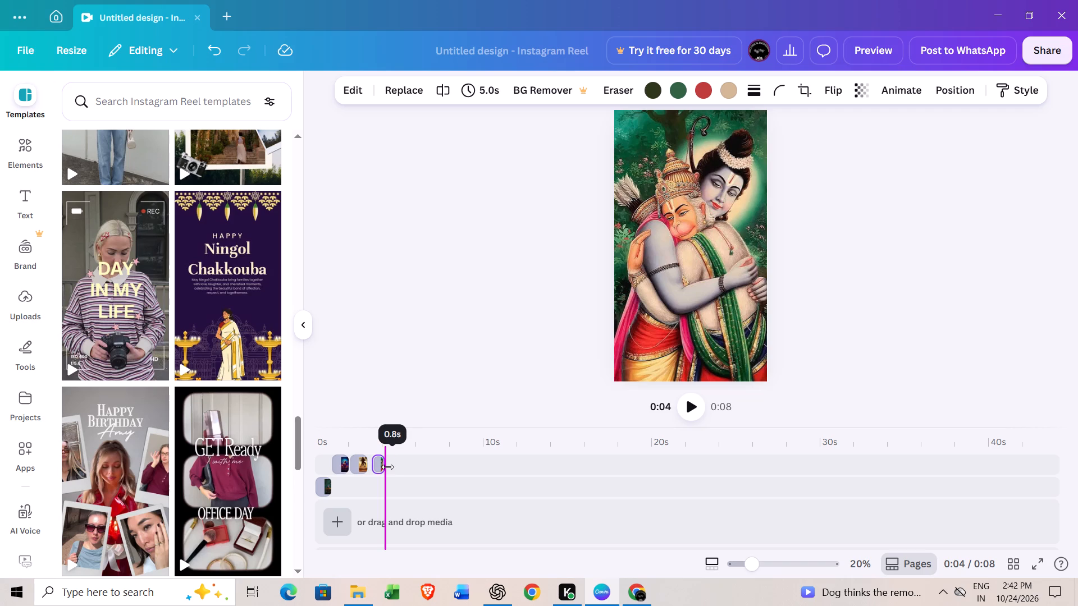
left_click_drag(387, 467, 387, 467)
left_click(389, 468)
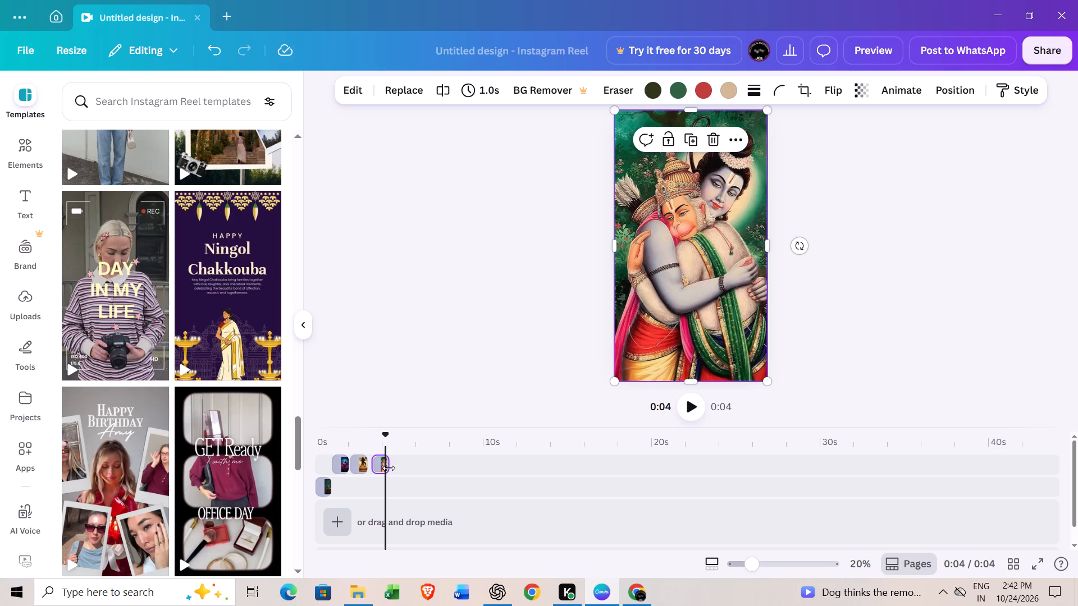
Extend the start of the Rama-and-Hanuman clip back to the end of the silhouette clip, making it 1.2 s long.
left_click(376, 465)
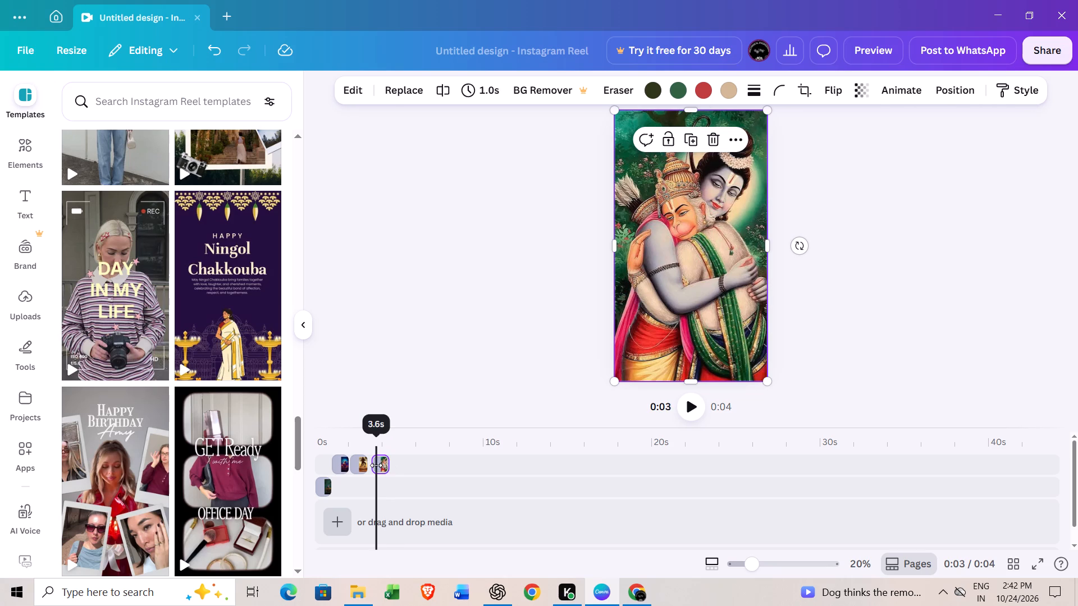
left_click(381, 464)
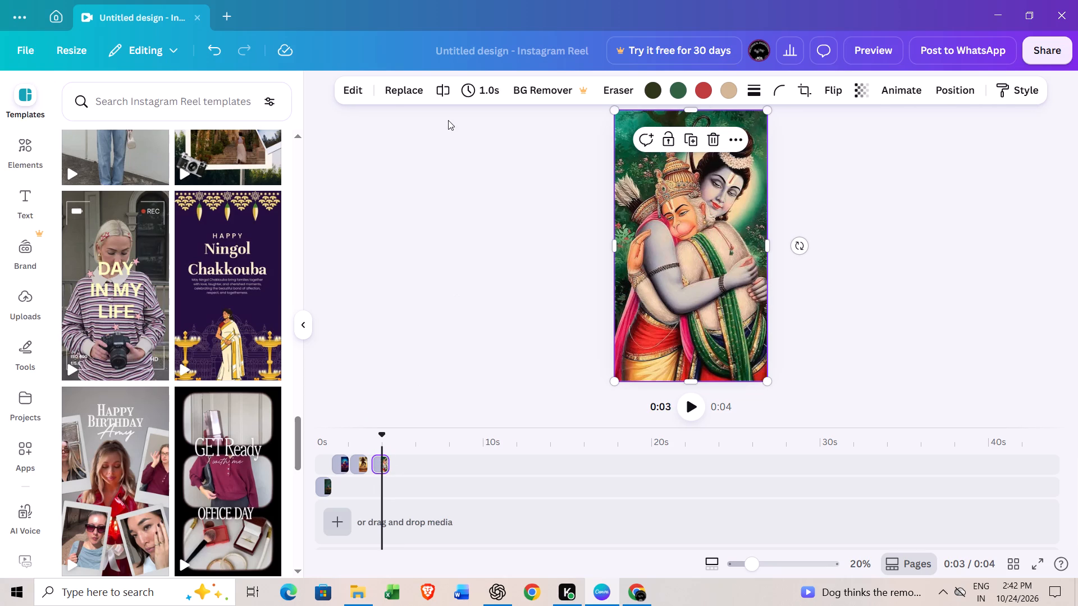
left_click_drag(373, 469, 367, 466)
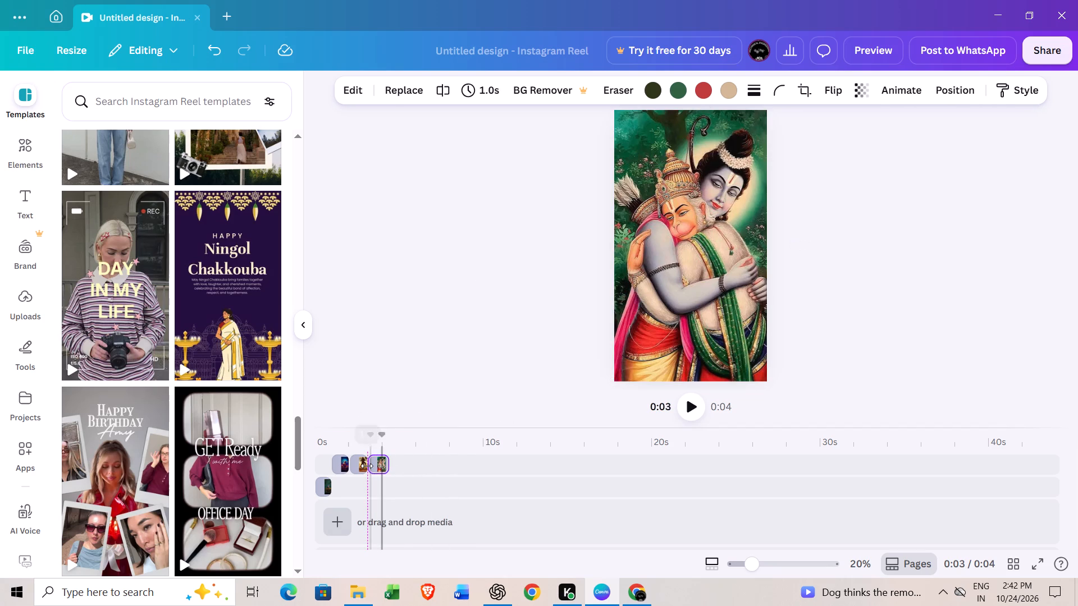
left_click_drag(367, 466, 366, 466)
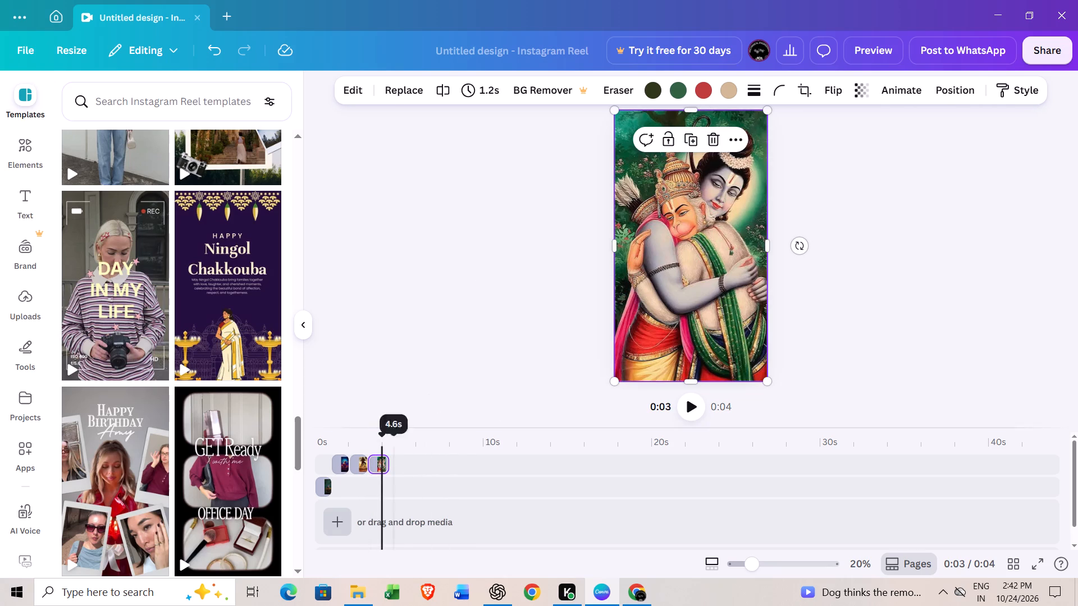
left_click(385, 463)
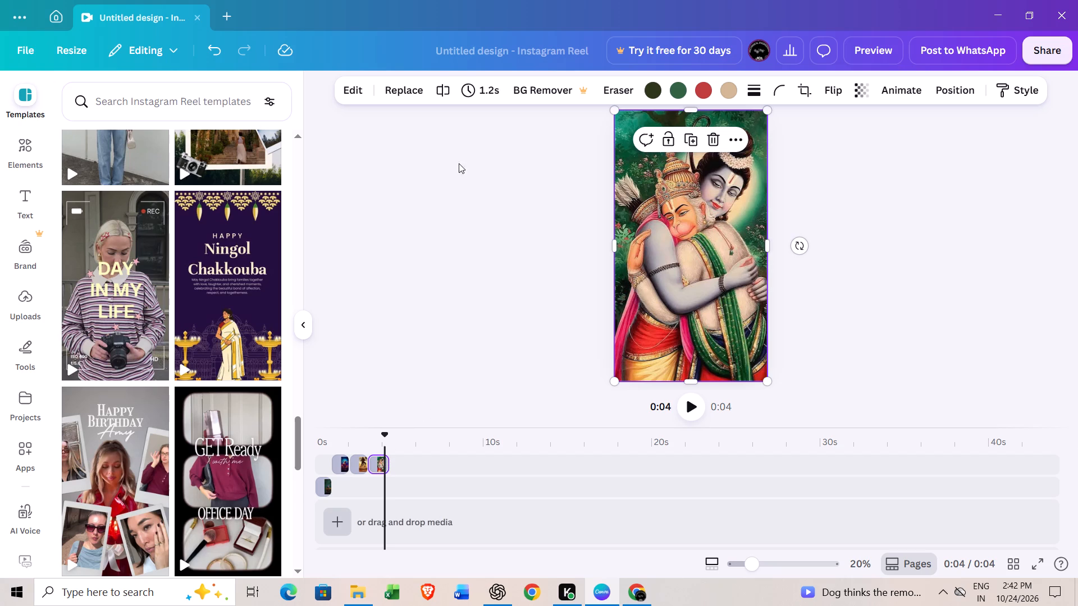
Set the Rama-and-Hanuman clip's timing to 1.0 s, deselect it, and place the playhead just after its end.
left_click(480, 100)
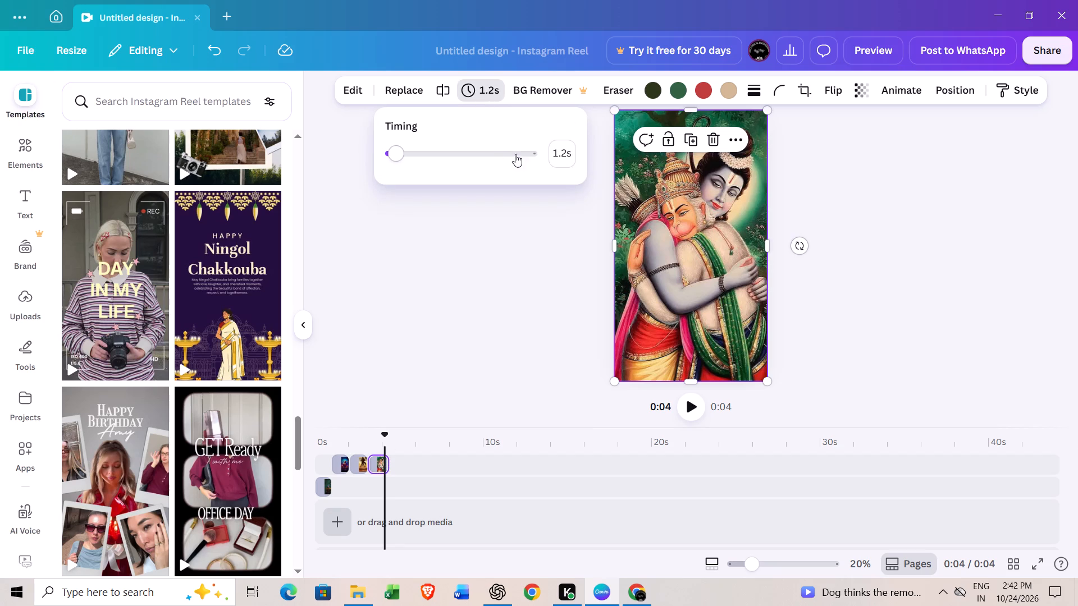
left_click(396, 155)
left_click(406, 255)
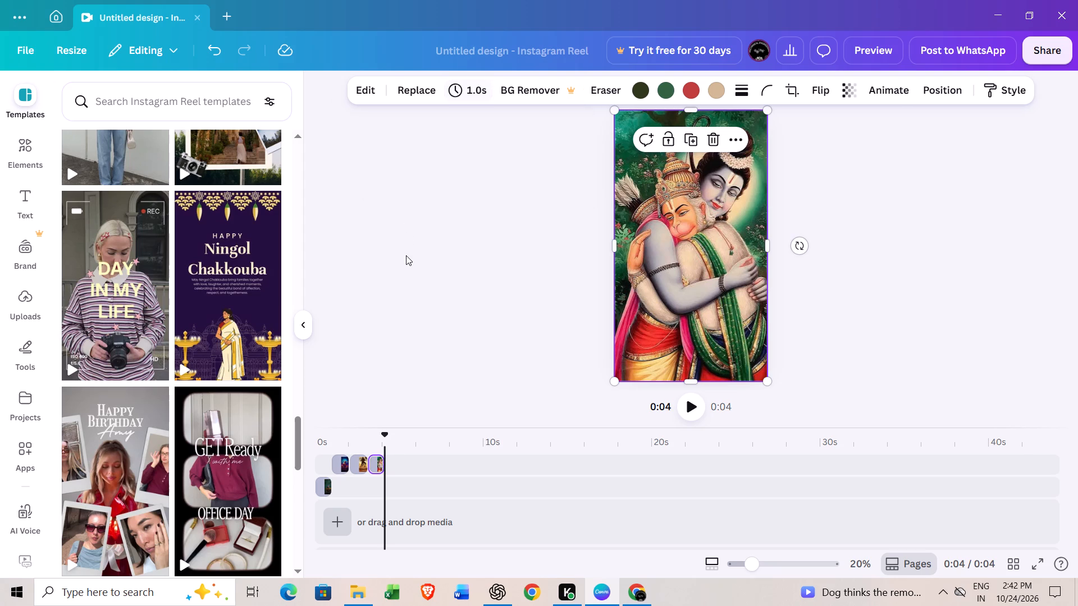
left_click(392, 469)
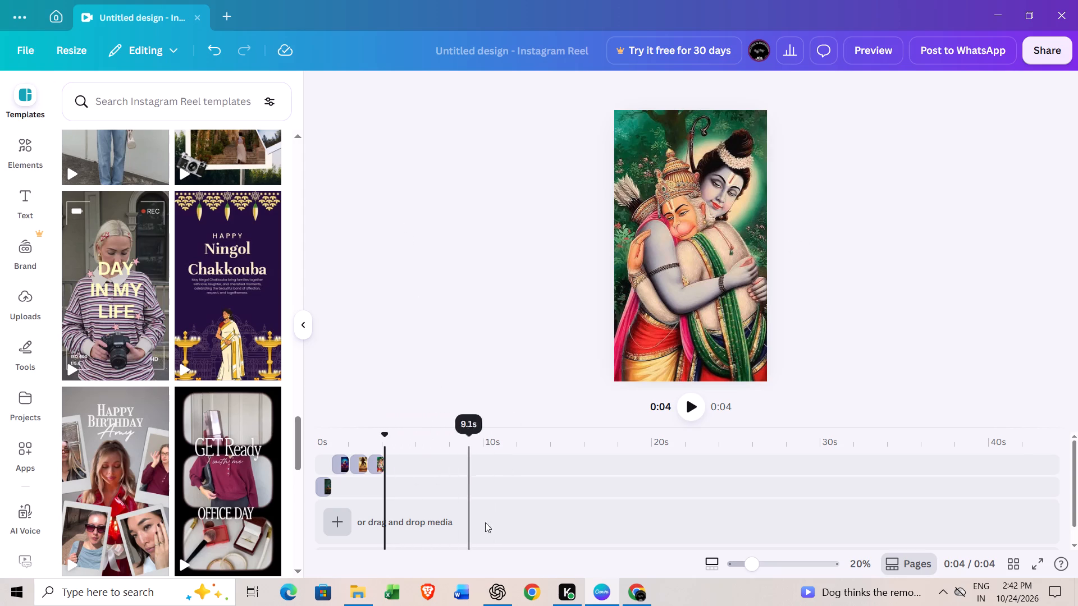
left_click(392, 462)
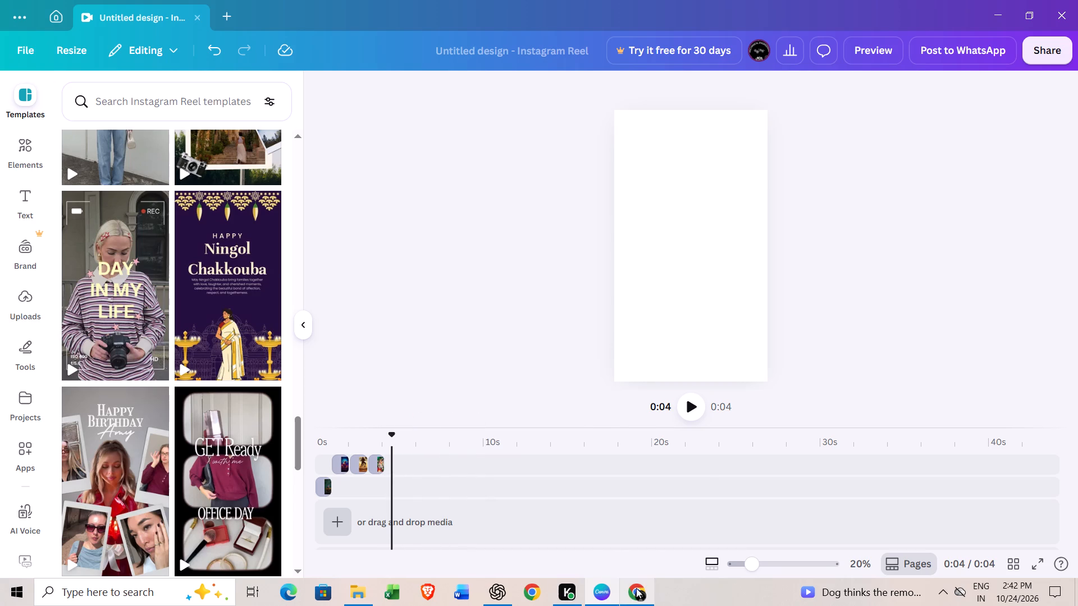
Switch to Chrome, then find and copy the standing Hanuman picture captioned "Sri Hanuman Devotional Image" from the image results.
left_click(637, 587)
scroll(426, 315, "down", 1)
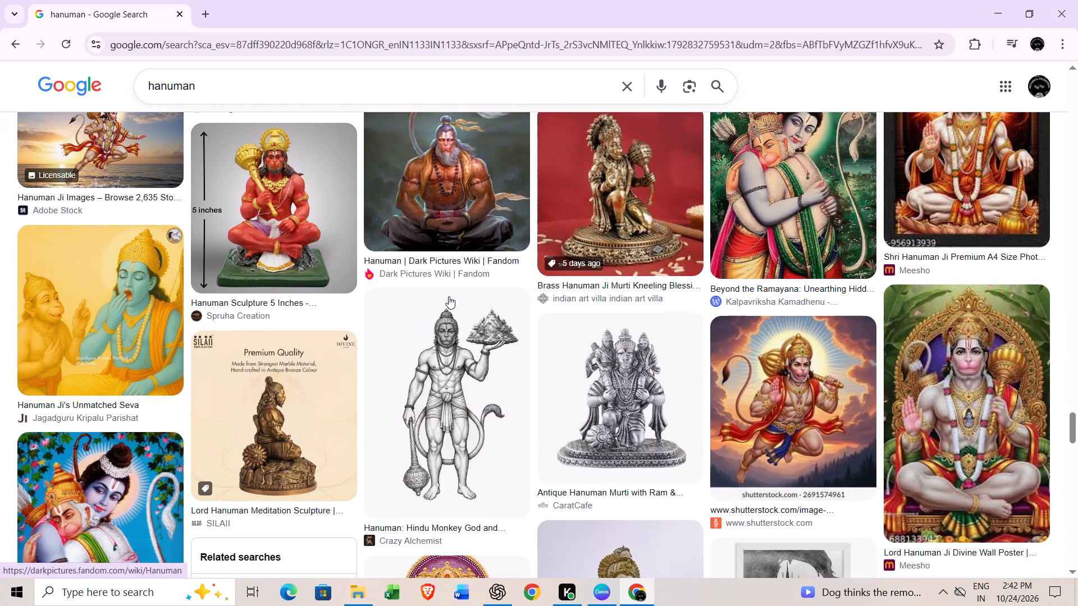
scroll(449, 296, "down", 1)
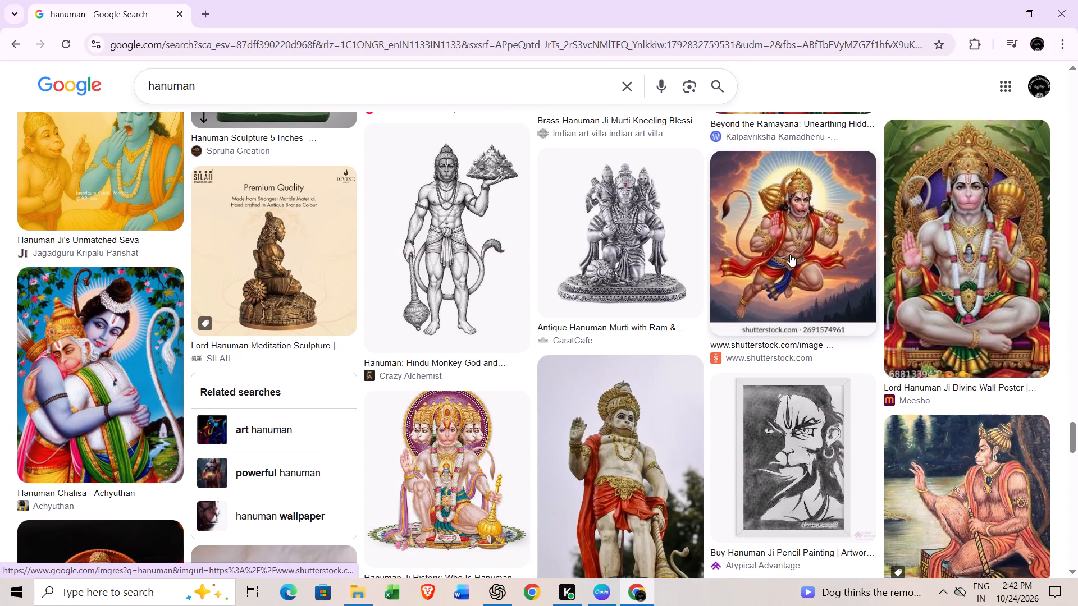
scroll(790, 254, "down", 1)
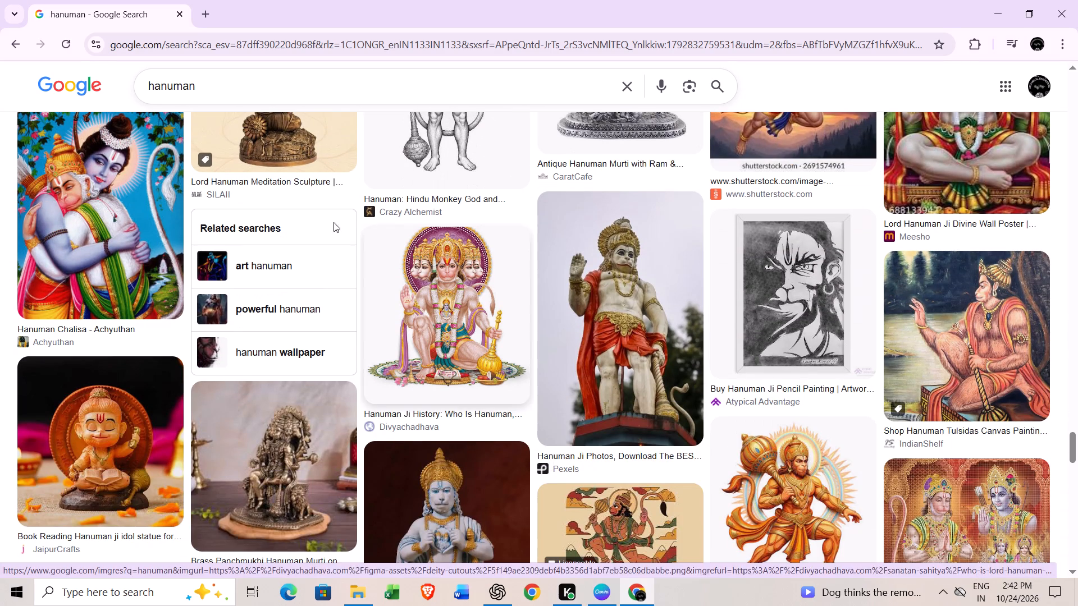
scroll(565, 314, "down", 1)
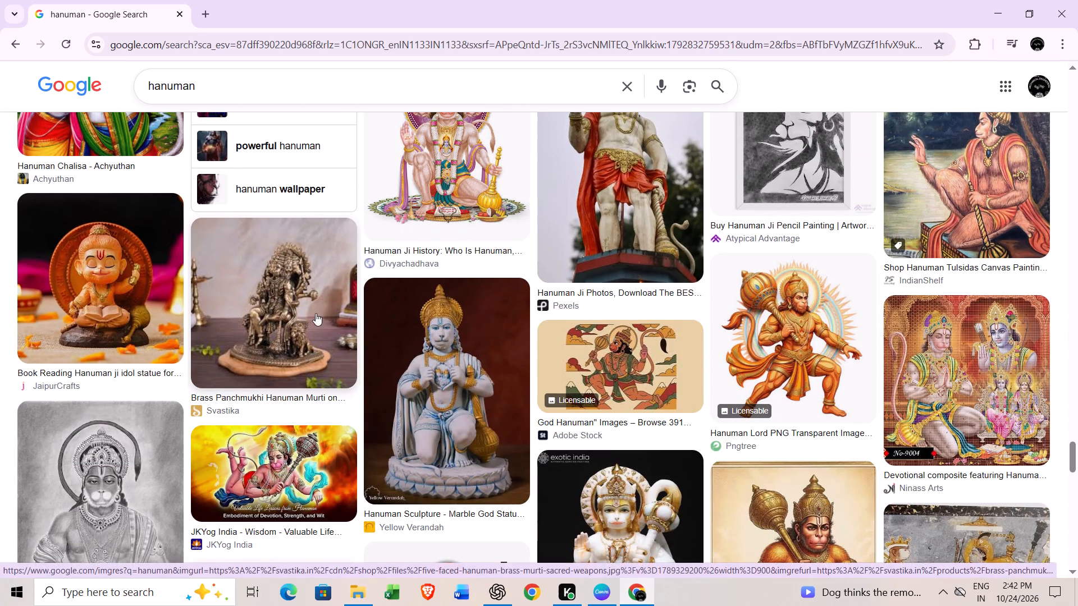
scroll(399, 320, "down", 1)
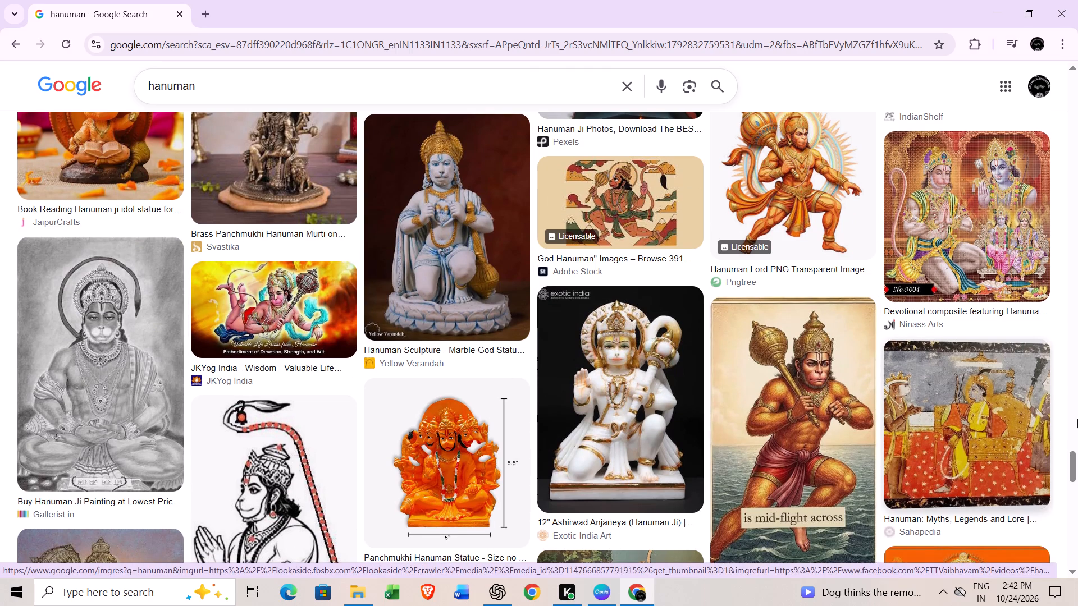
scroll(980, 412, "down", 1)
scroll(910, 411, "down", 1)
scroll(779, 437, "down", 1)
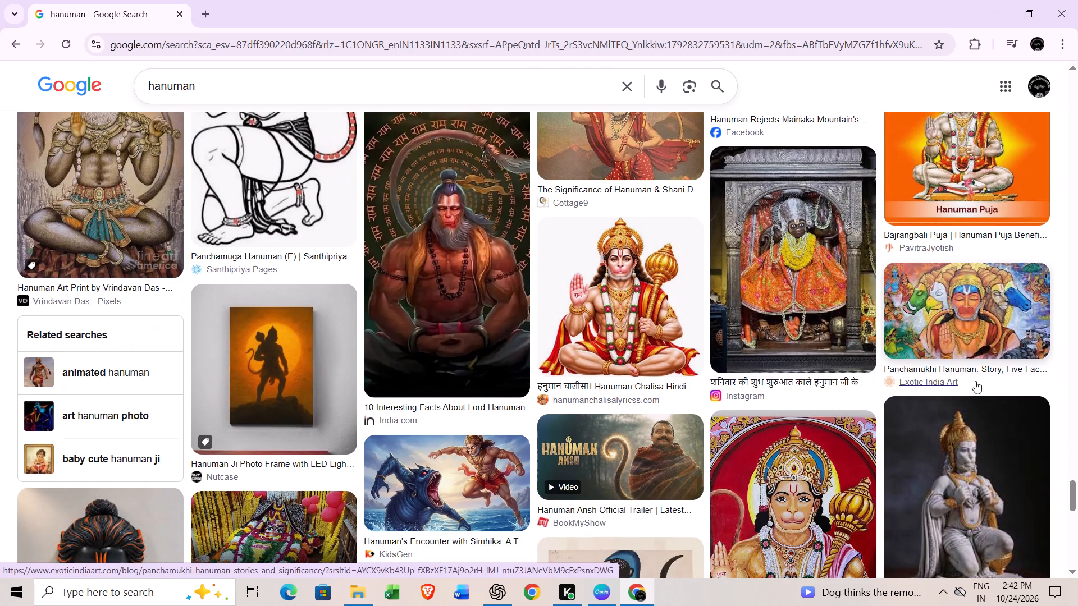
scroll(990, 357, "down", 1)
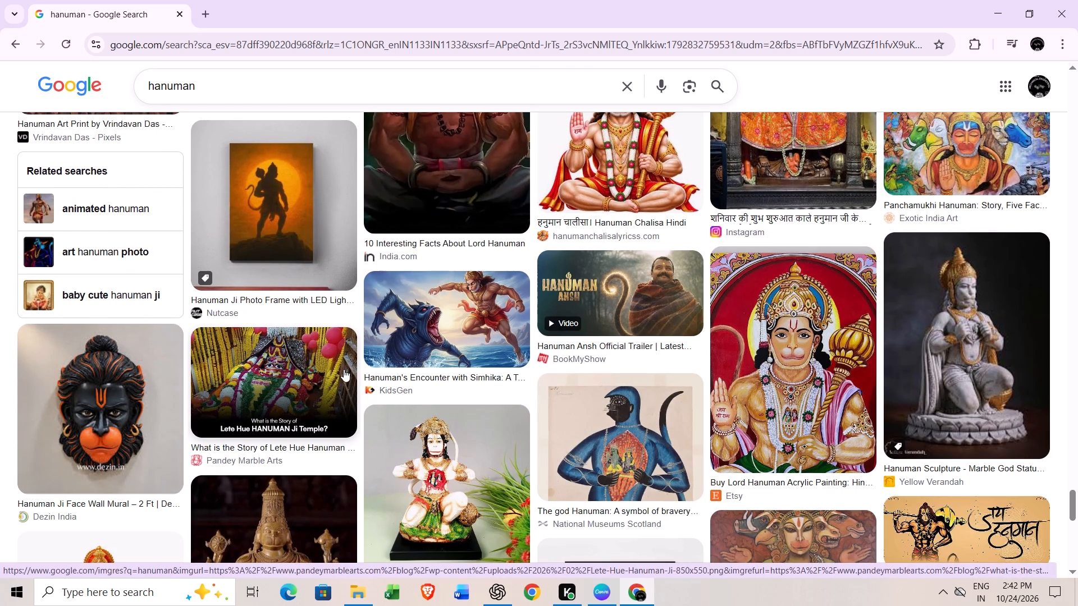
scroll(341, 373, "down", 2)
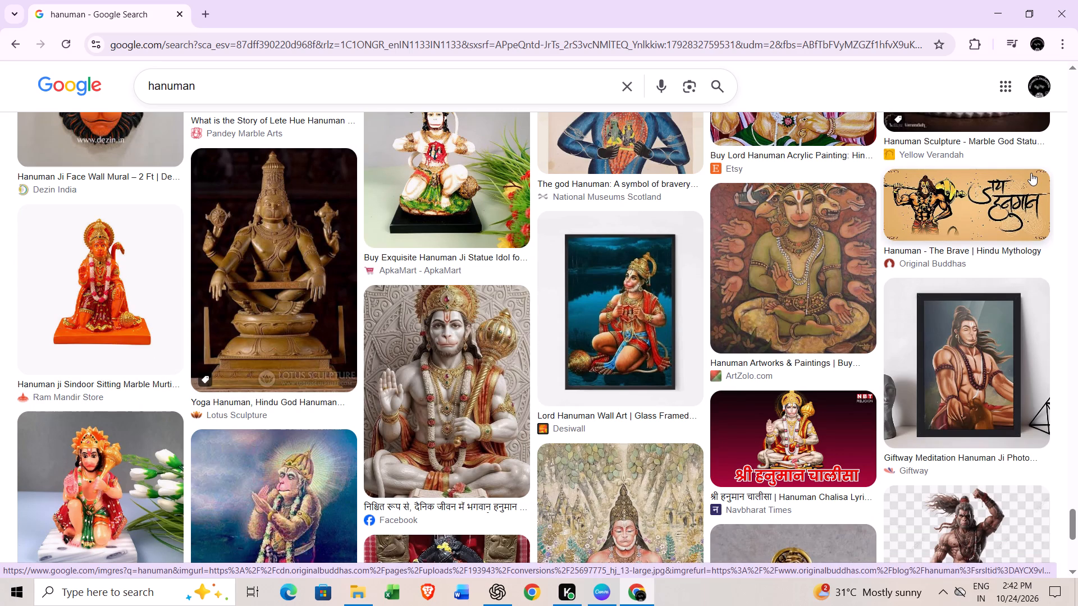
scroll(1077, 142, "down", 1)
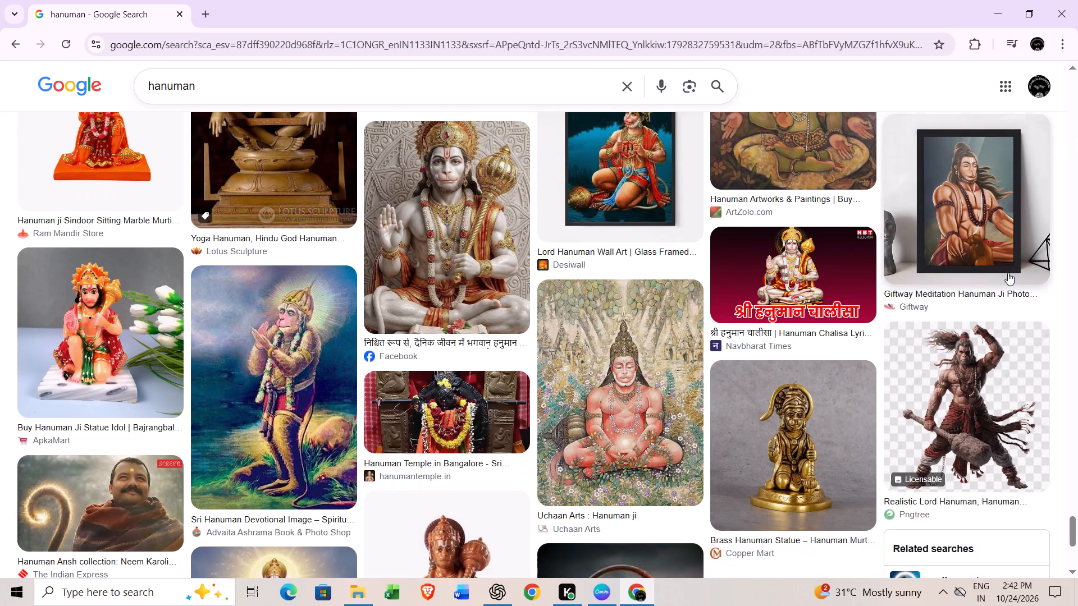
scroll(745, 400, "down", 1)
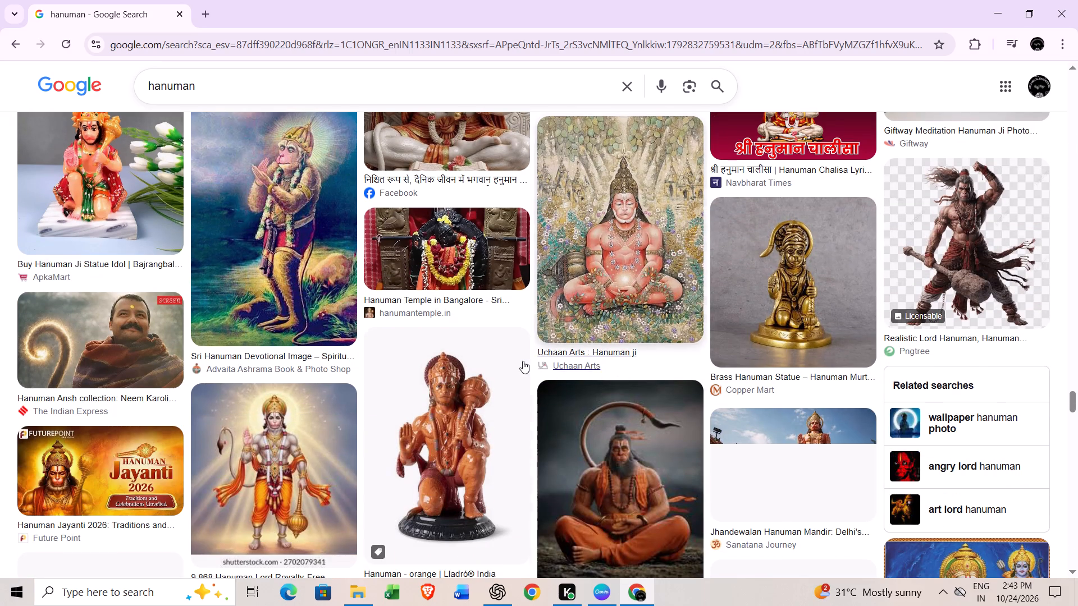
right_click(317, 238)
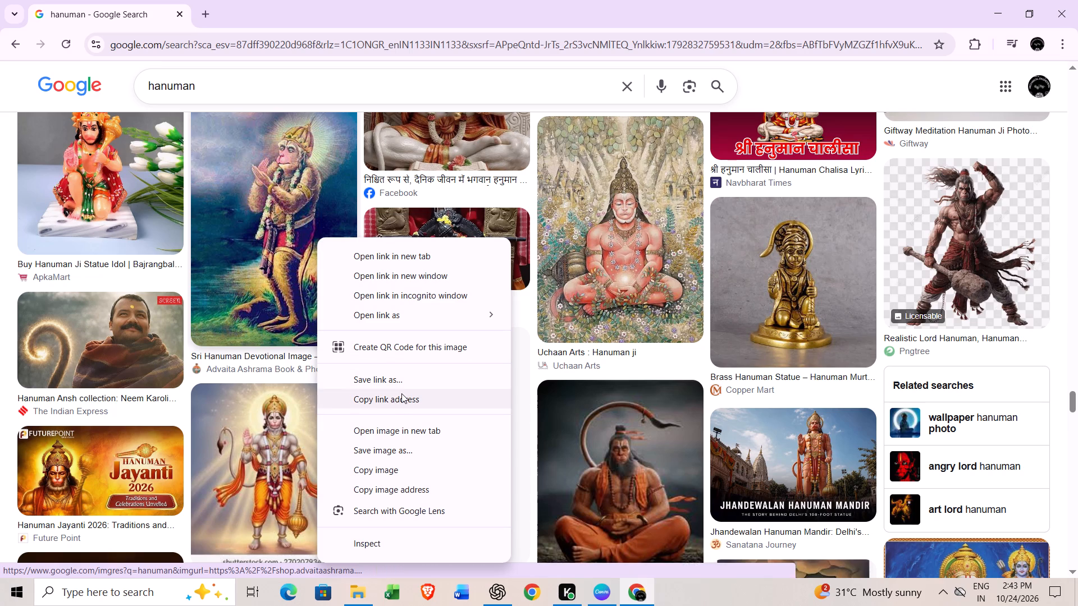
left_click(330, 464)
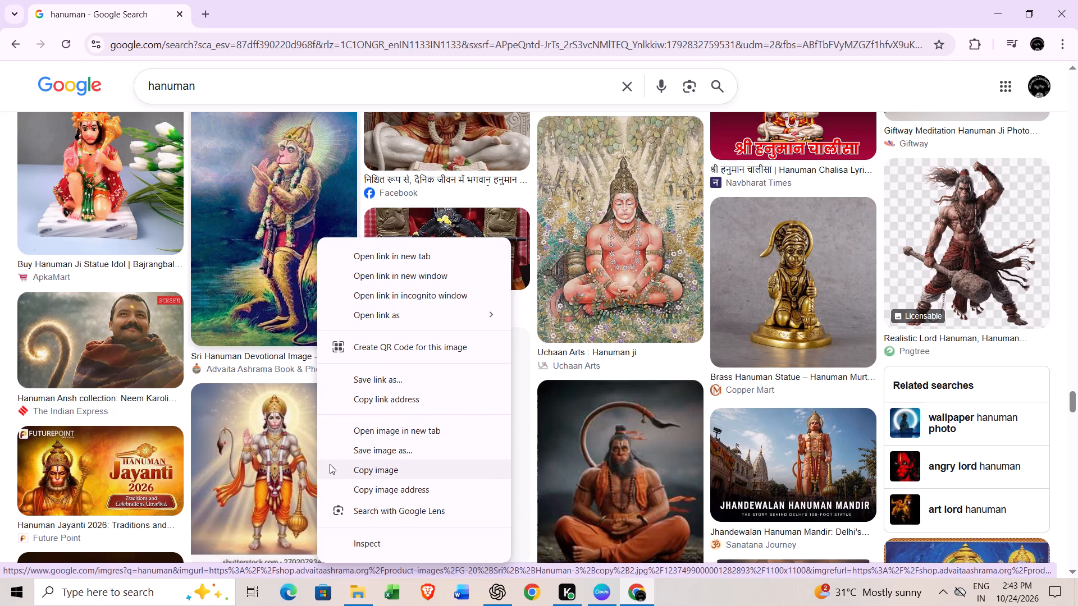
Switch to Canva and paste the copied standing Hanuman picture onto the blank page at the playhead.
left_click(604, 587)
right_click(645, 300)
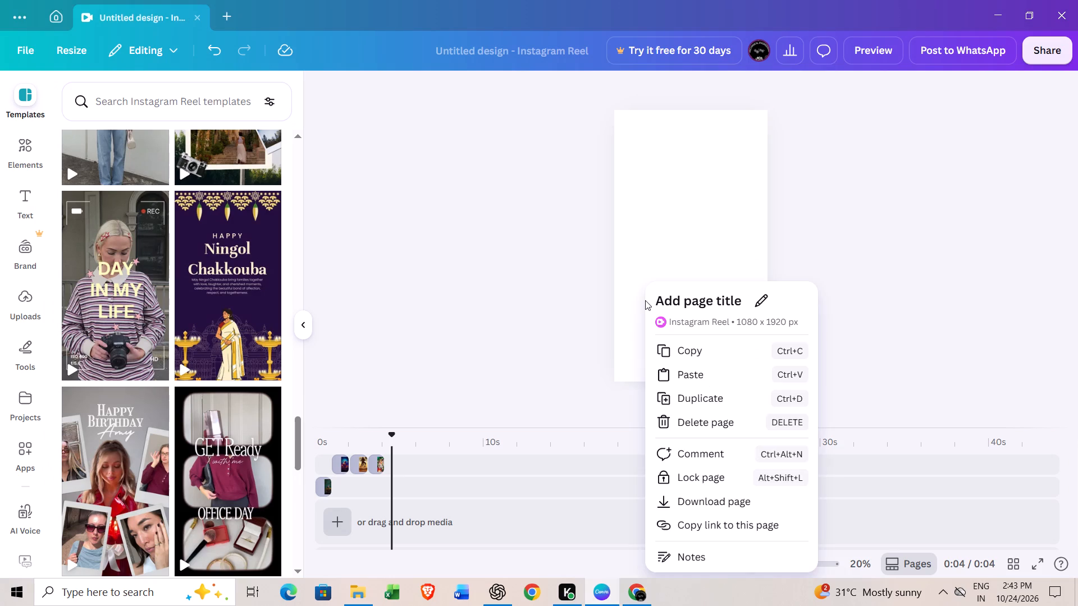
left_click(687, 369)
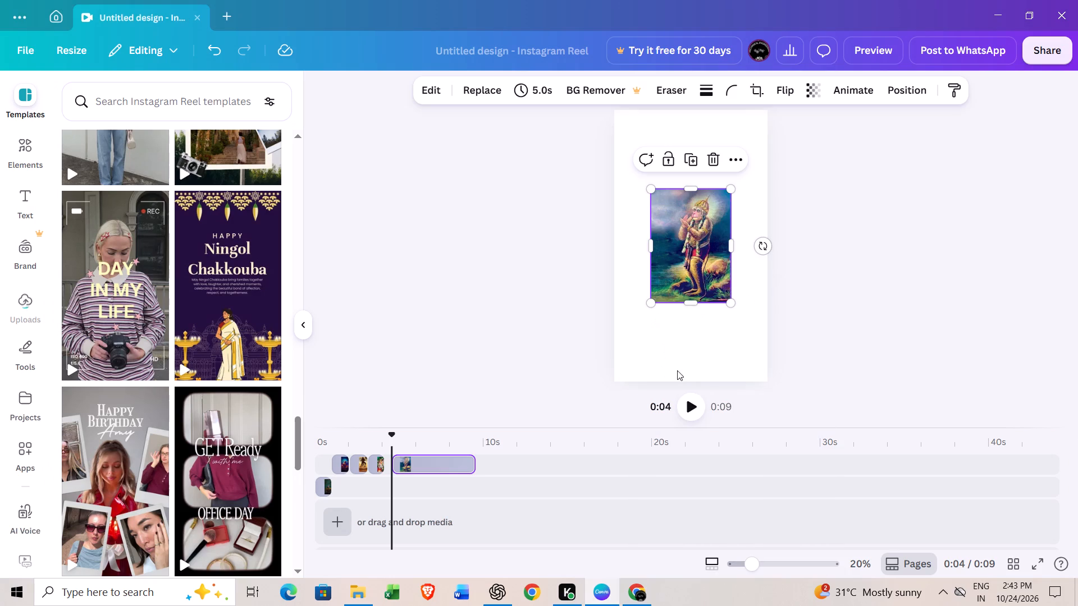
Extend the start of the standing Hanuman clip on the timeline back to the end of the Rama-and-Hanuman clip.
left_click_drag(398, 471, 389, 471)
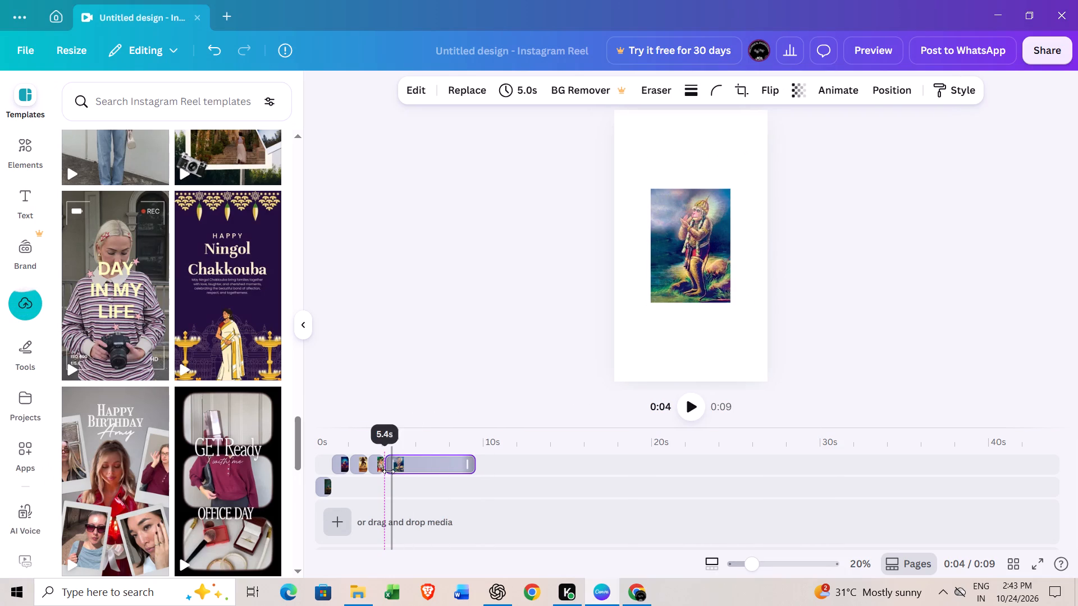
left_click_drag(389, 471, 387, 471)
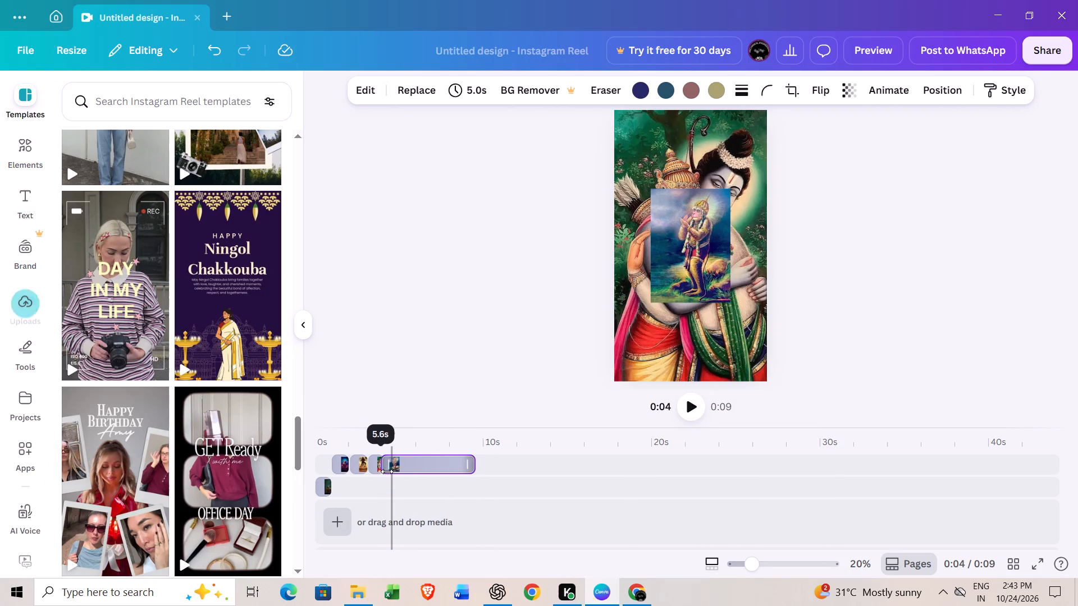
left_click_drag(387, 471, 389, 472)
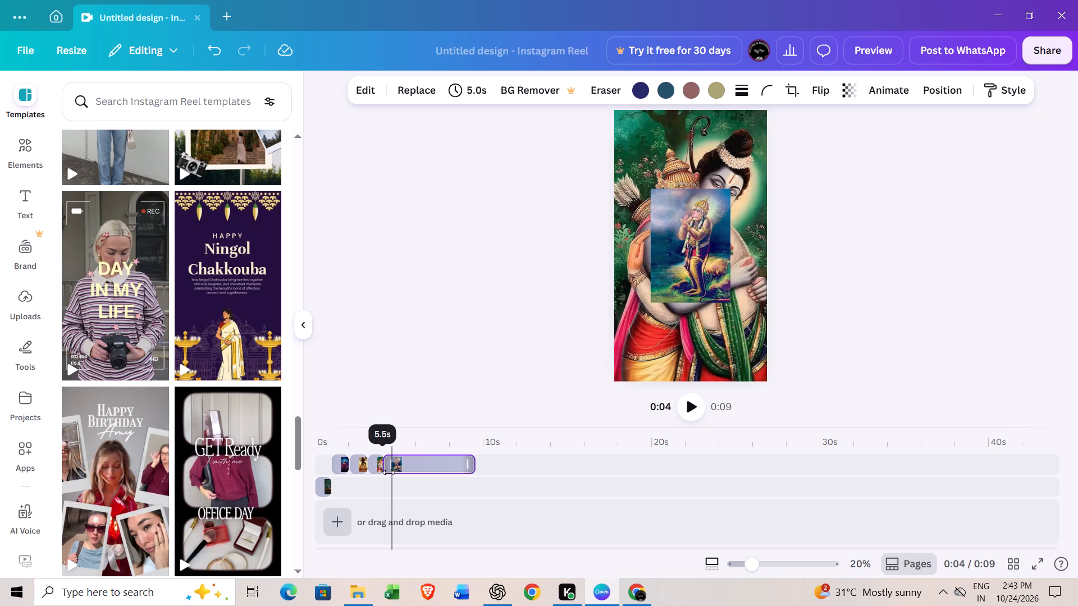
left_click_drag(389, 472, 392, 469)
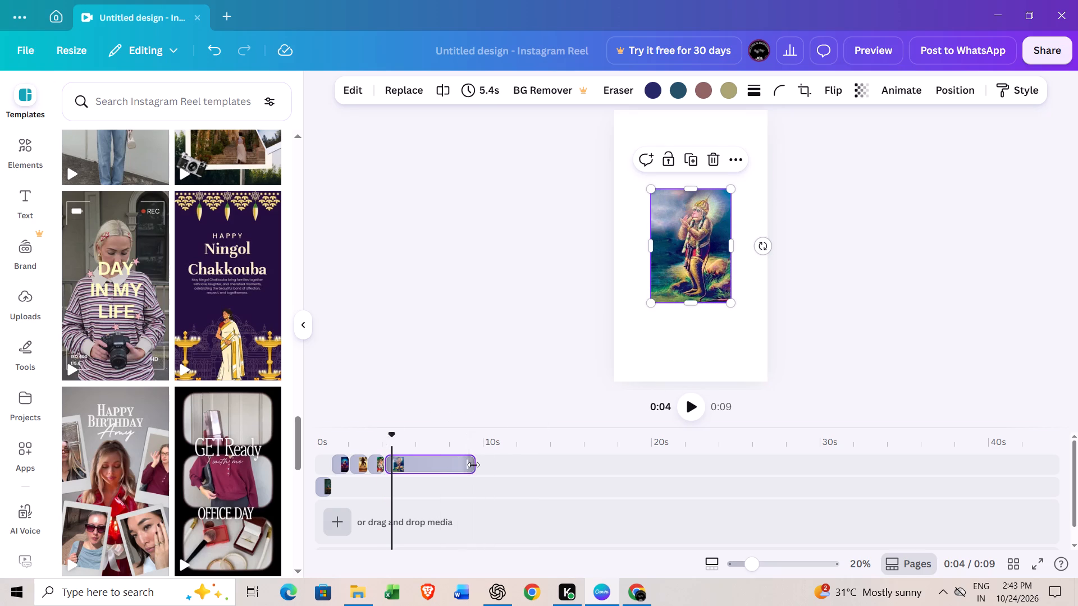
Trim the end of the standing Hanuman clip on the timeline to a duration of 1.0 s.
left_click_drag(473, 465, 409, 438)
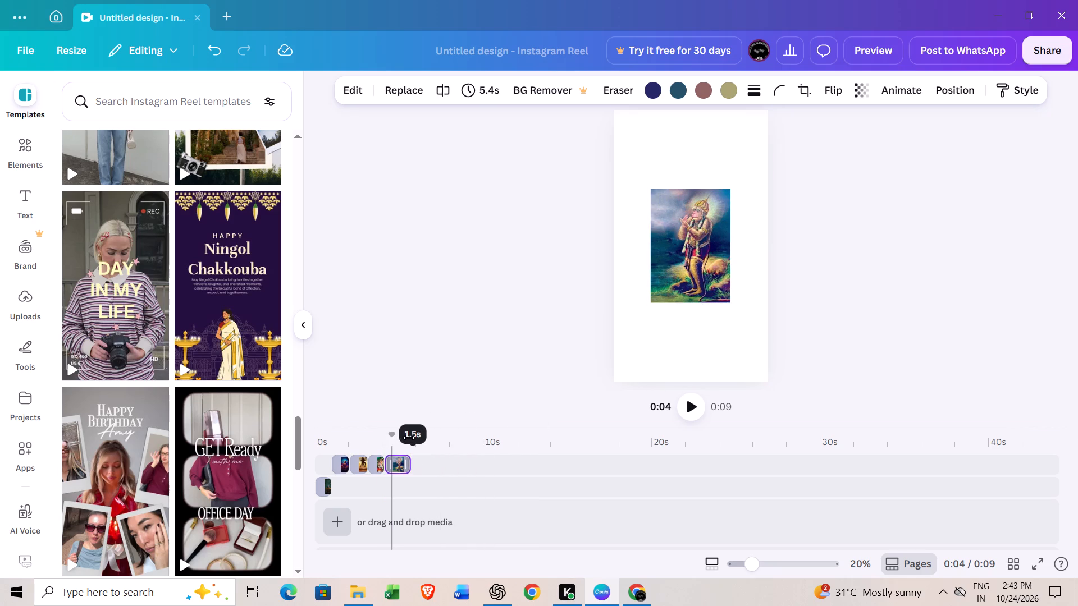
left_click_drag(409, 438, 400, 425)
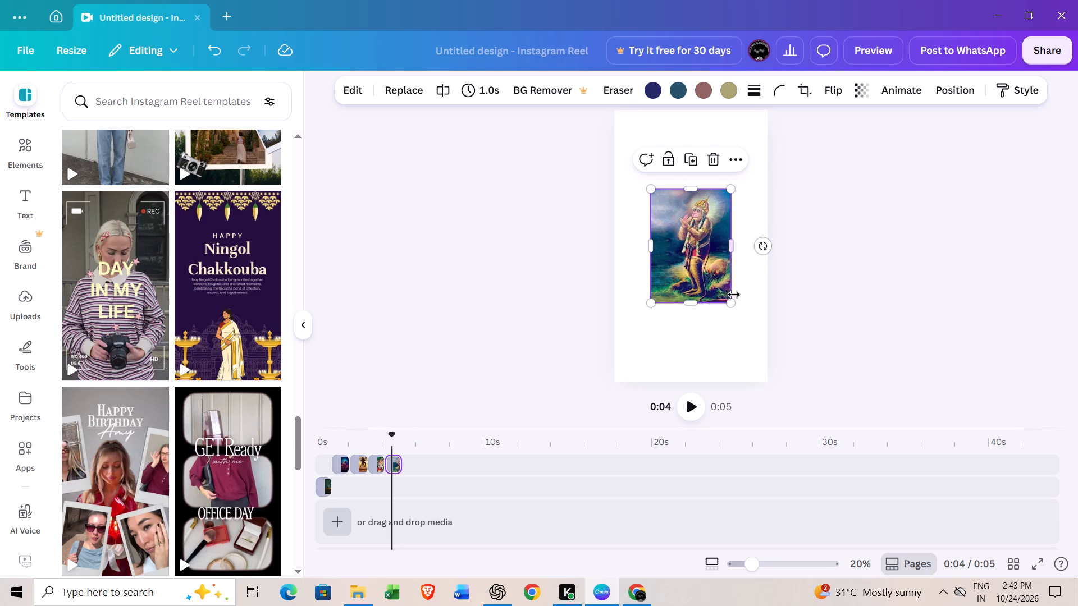
Enlarge and reposition the standing Hanuman picture until it fills the whole page edge to edge, and deselect it.
left_click_drag(734, 304, 769, 369)
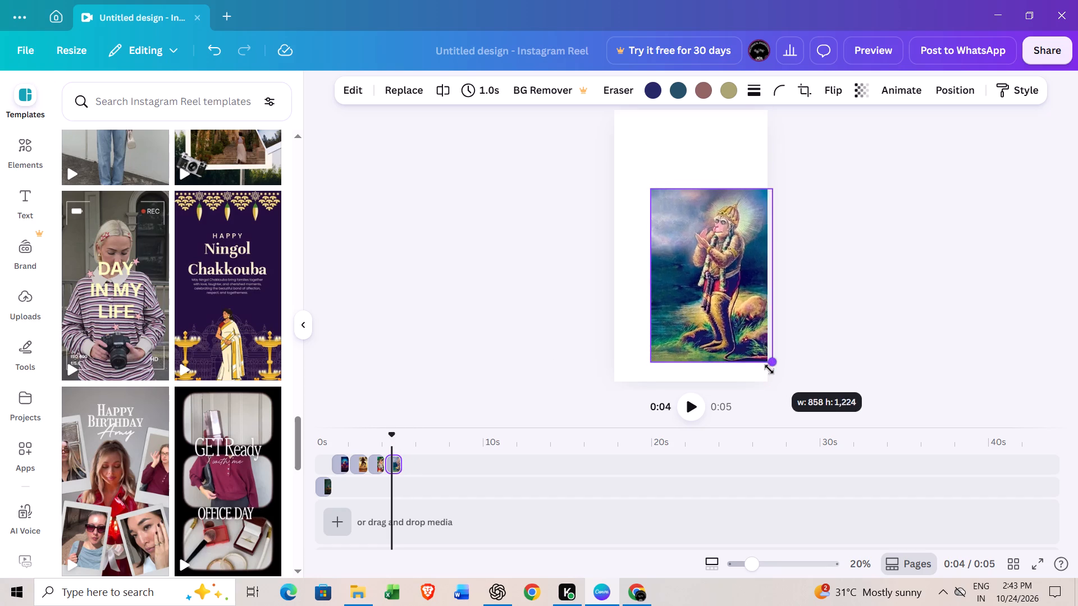
left_click_drag(769, 369, 754, 366)
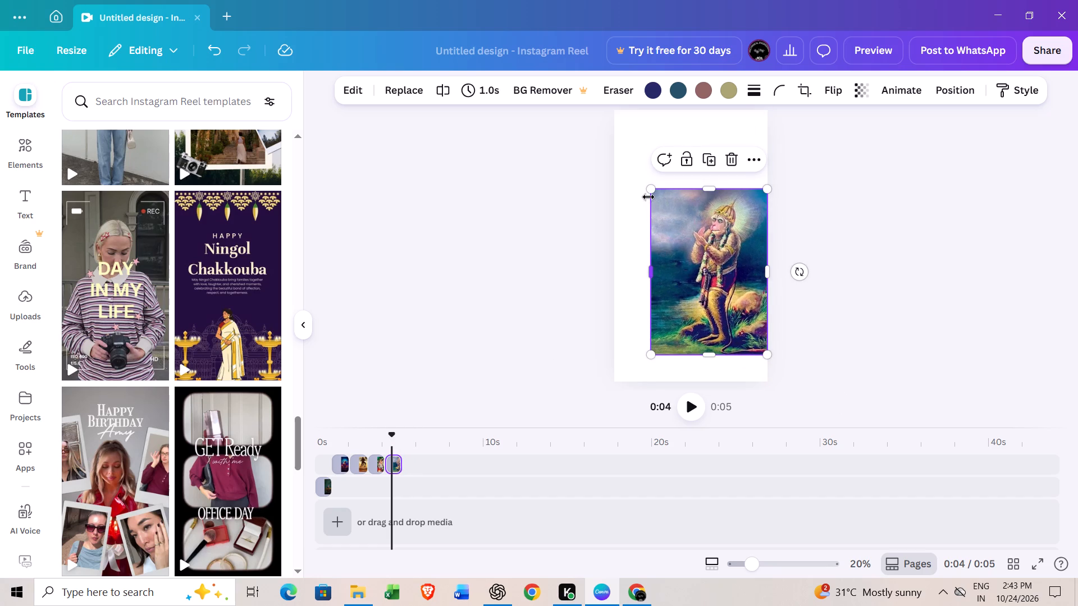
left_click_drag(648, 191, 634, 137)
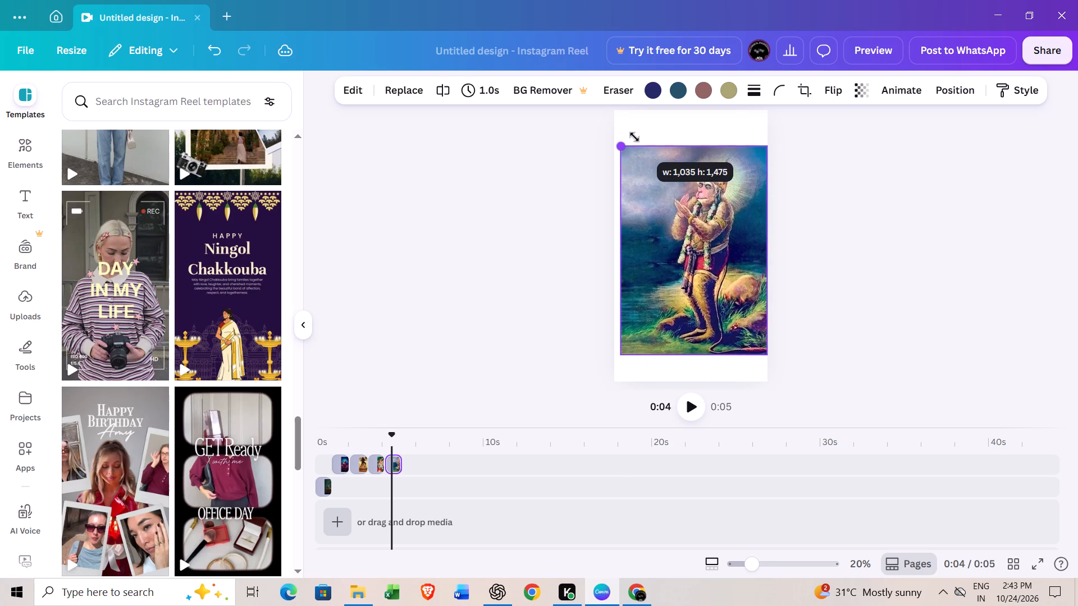
left_click_drag(634, 137, 627, 127)
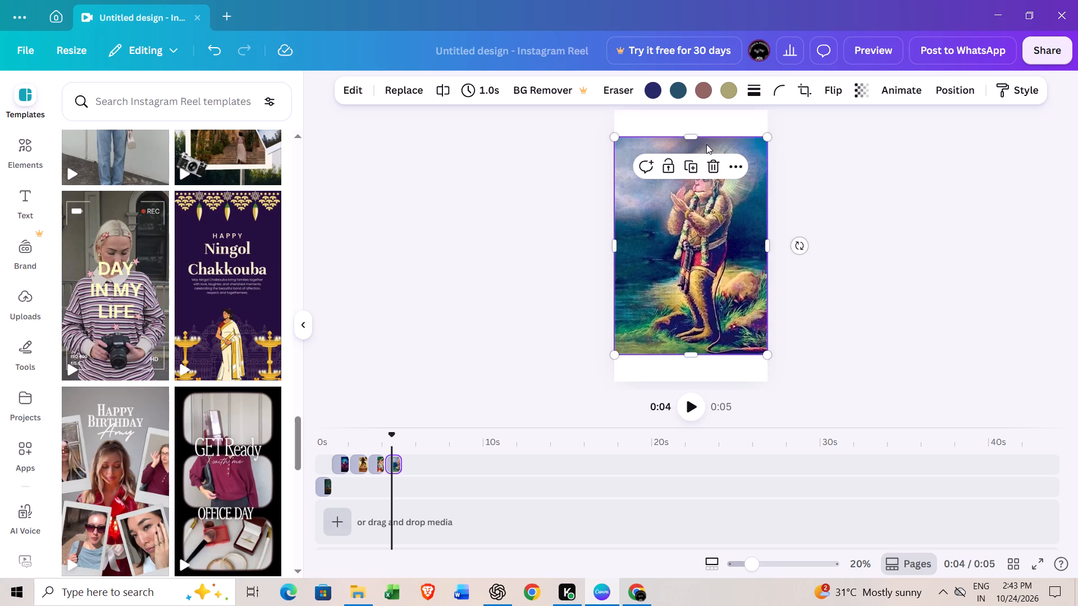
left_click_drag(693, 138, 694, 107)
left_click_drag(710, 324, 707, 355)
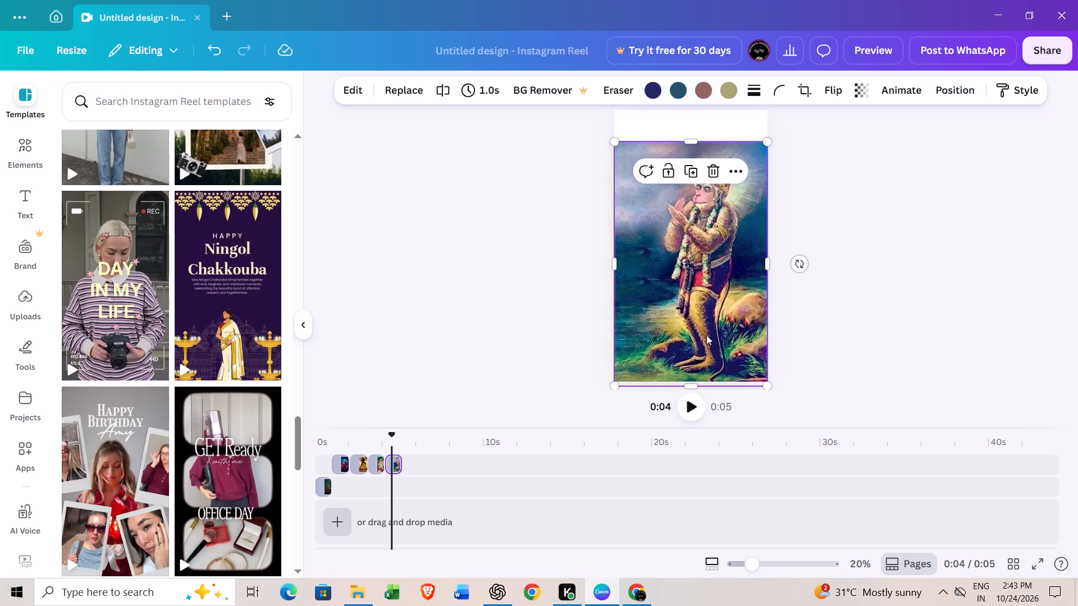
left_click_drag(706, 335, 711, 310)
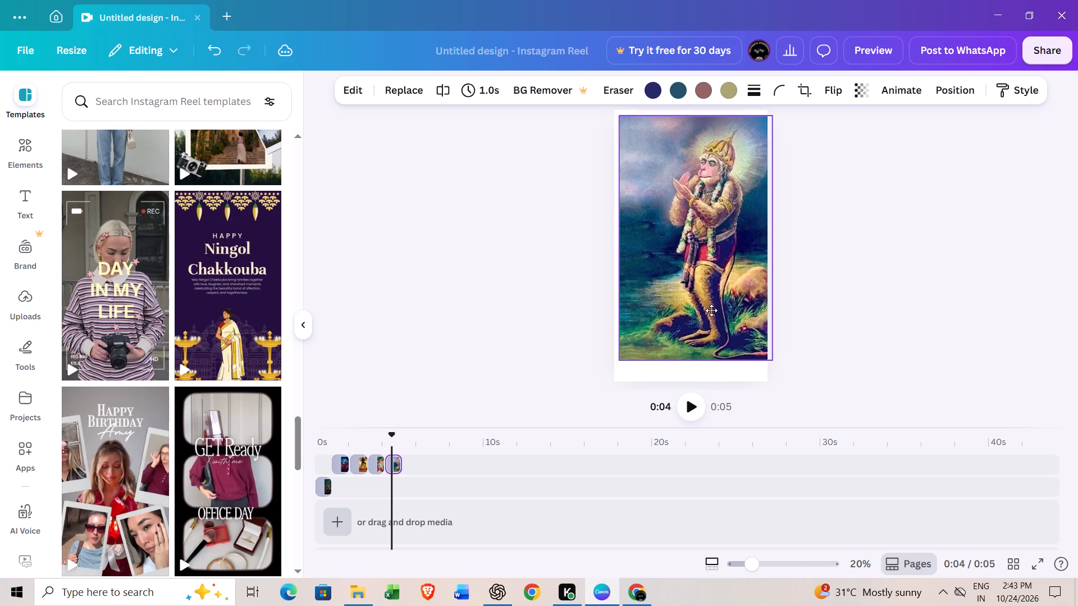
left_click_drag(711, 310, 703, 306)
left_click_drag(702, 353, 705, 387)
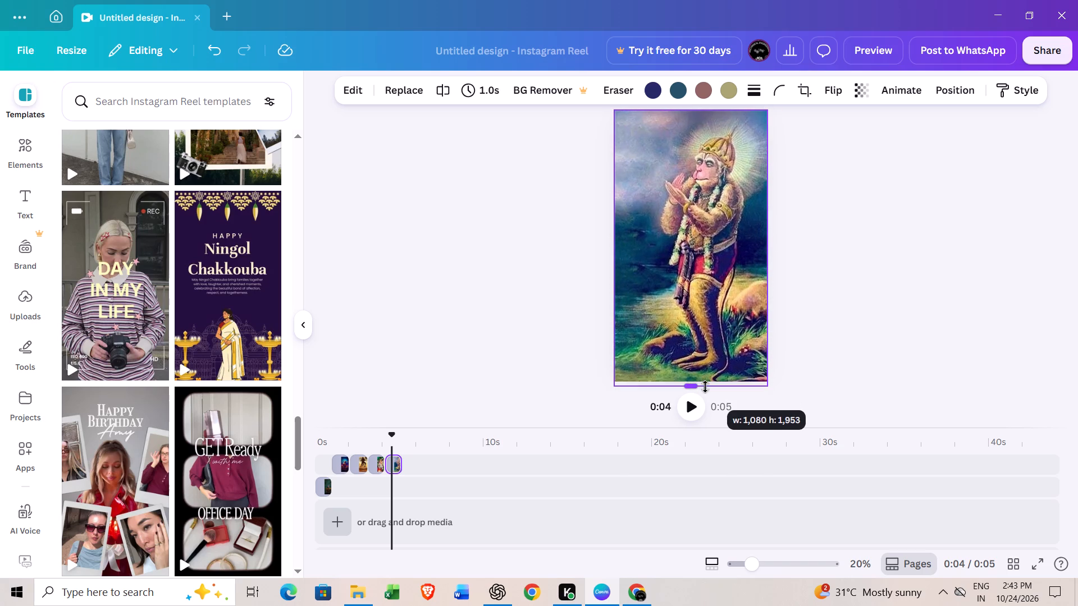
left_click_drag(705, 387, 703, 379)
left_click(522, 360)
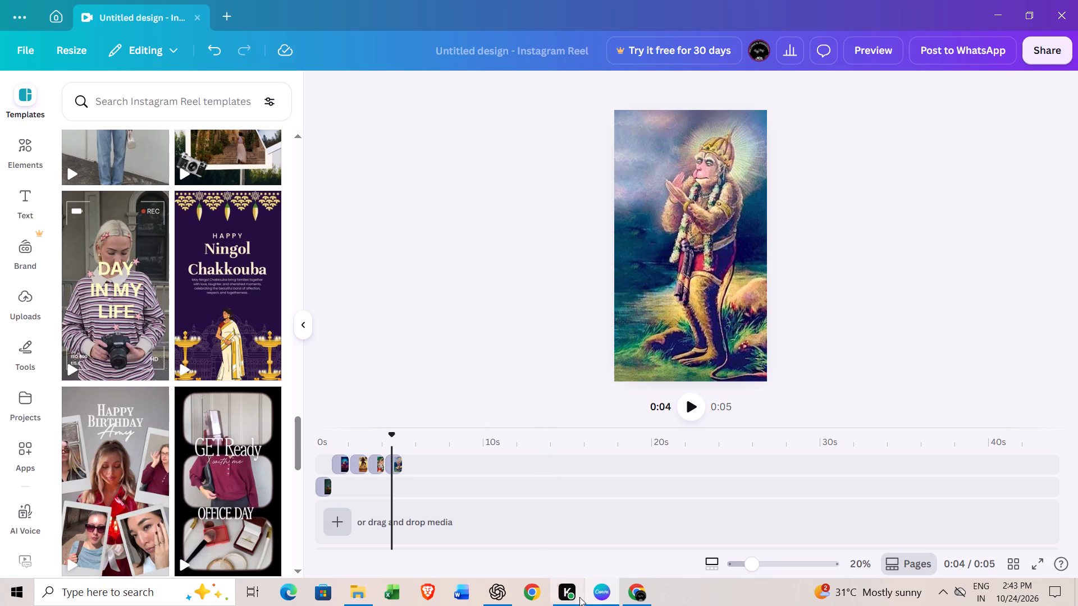
Switch to Chrome and browse further down the hanuman image results for another picture.
left_click(643, 589)
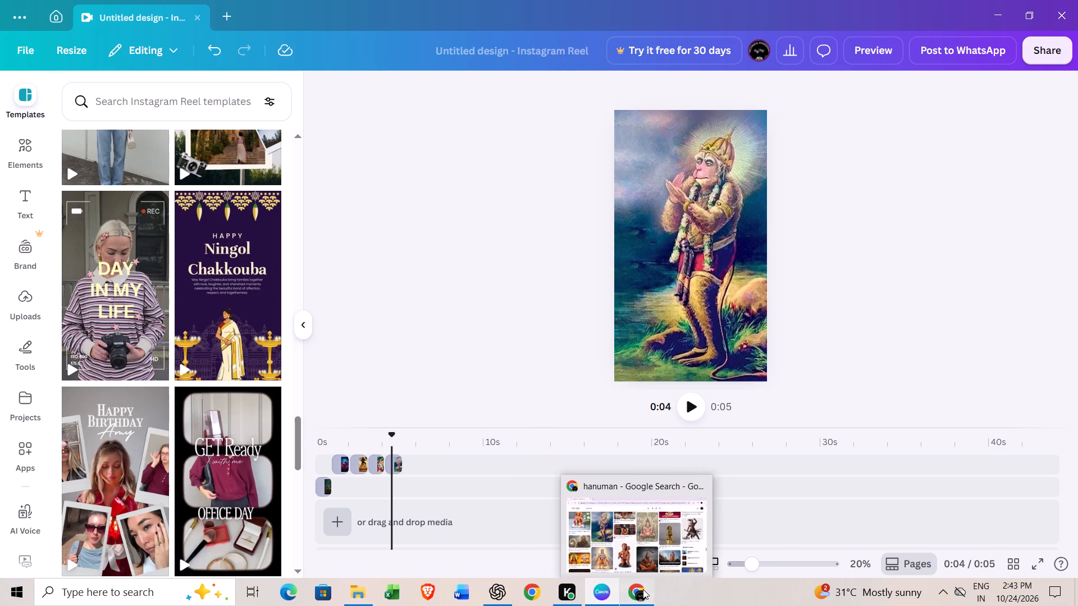
scroll(583, 352, "down", 1)
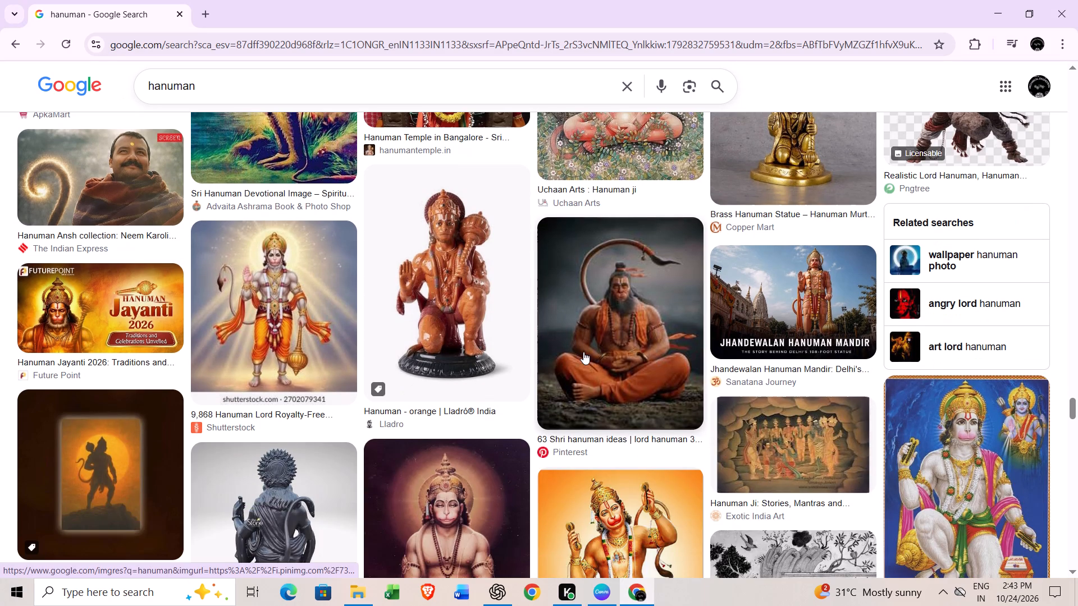
Find and copy the picture of Hanuman lifting the mountain captioned "Hanuman - Glitter Poster" from the Google image results.
scroll(583, 352, "down", 3)
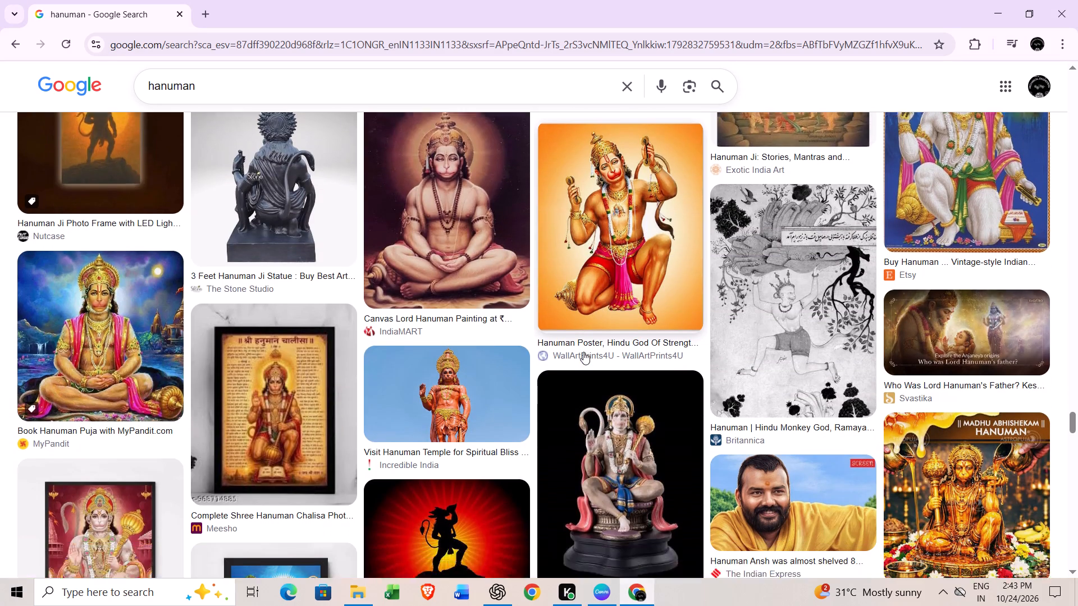
scroll(583, 352, "down", 1)
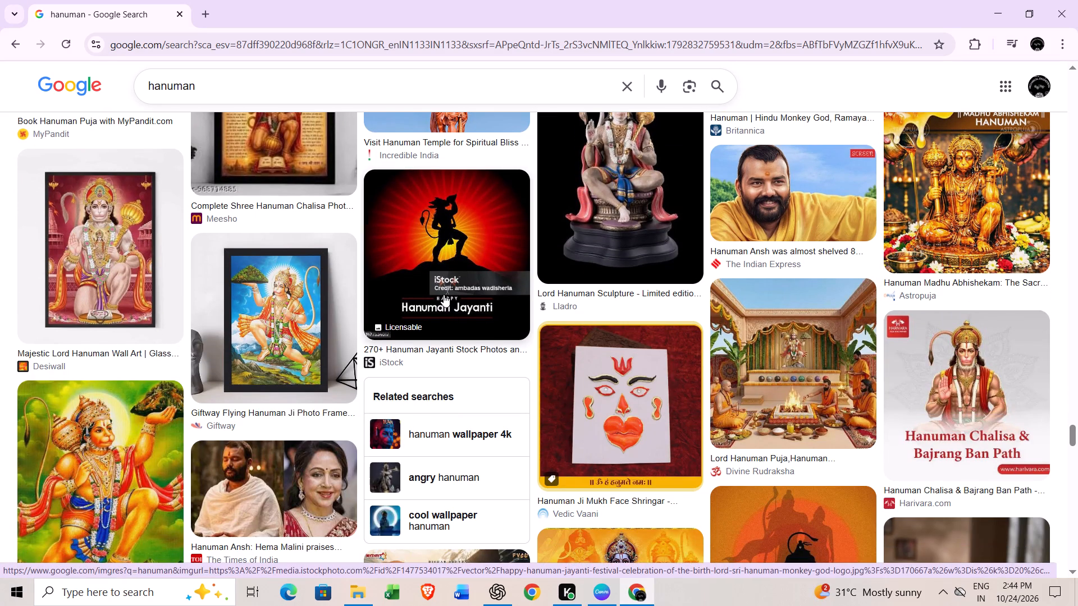
scroll(444, 295, "down", 1)
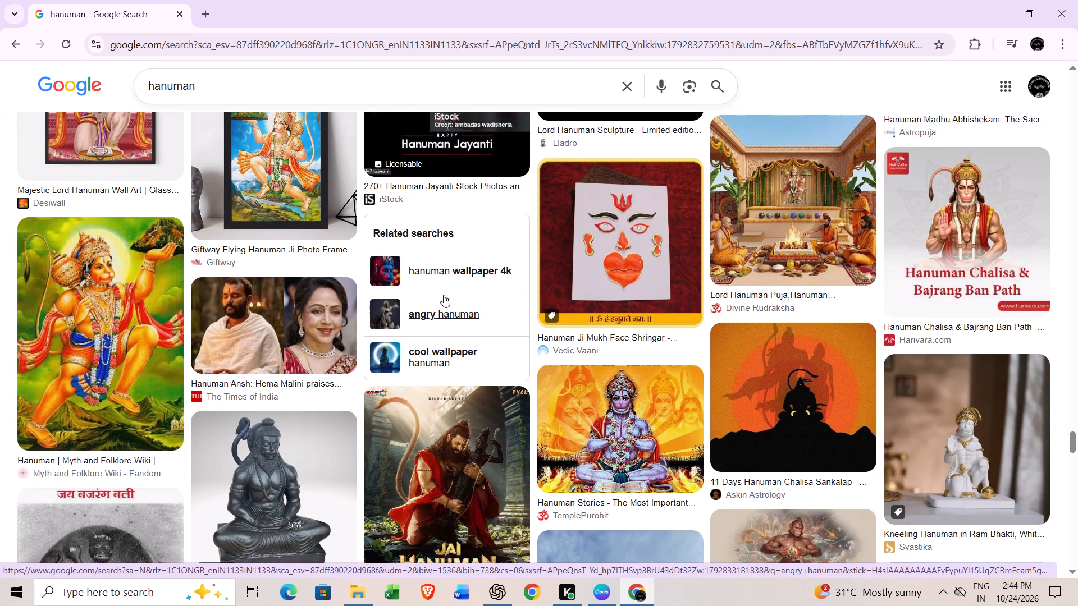
scroll(444, 295, "down", 1)
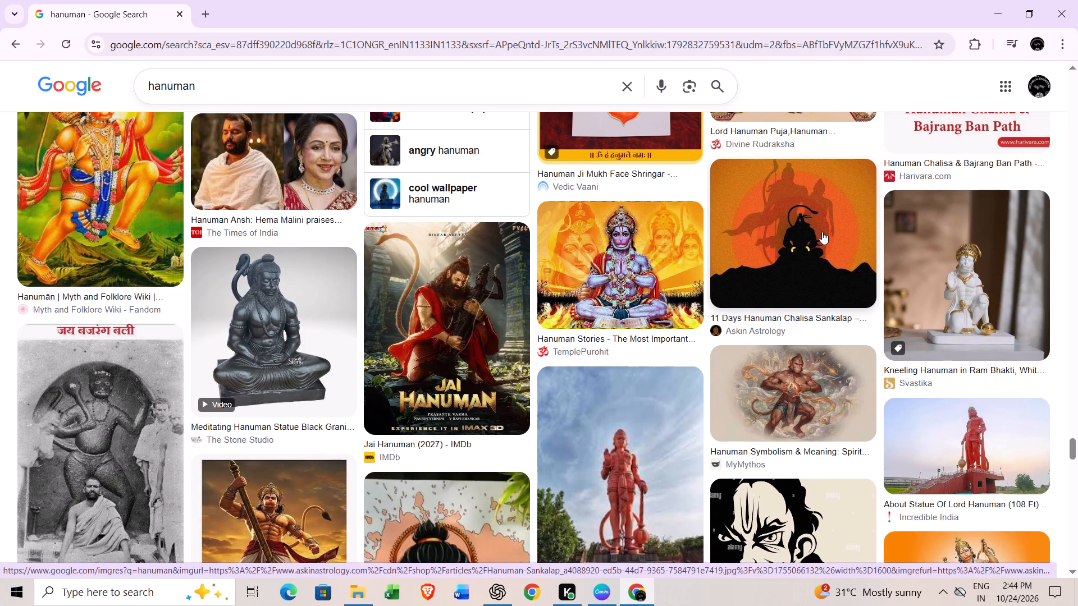
scroll(836, 235, "down", 1)
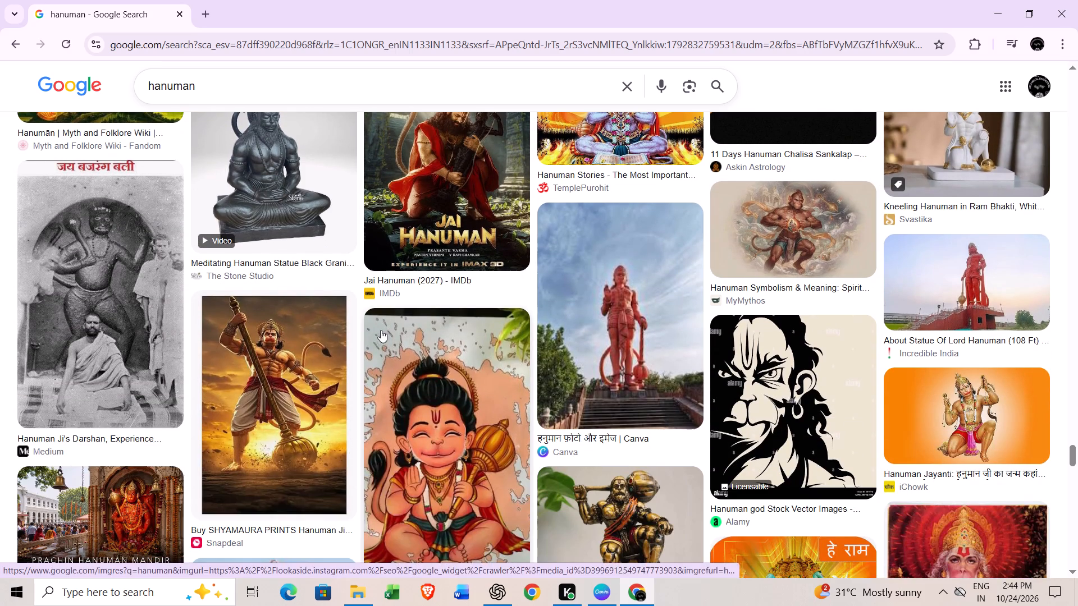
scroll(211, 324, "down", 1)
scroll(883, 309, "down", 1)
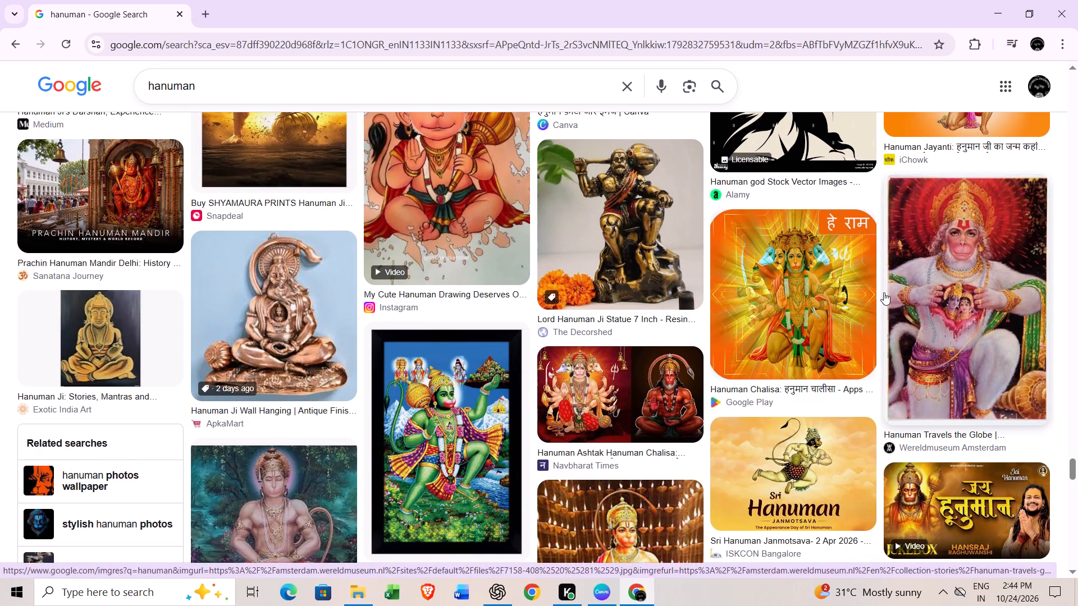
scroll(884, 292, "down", 2)
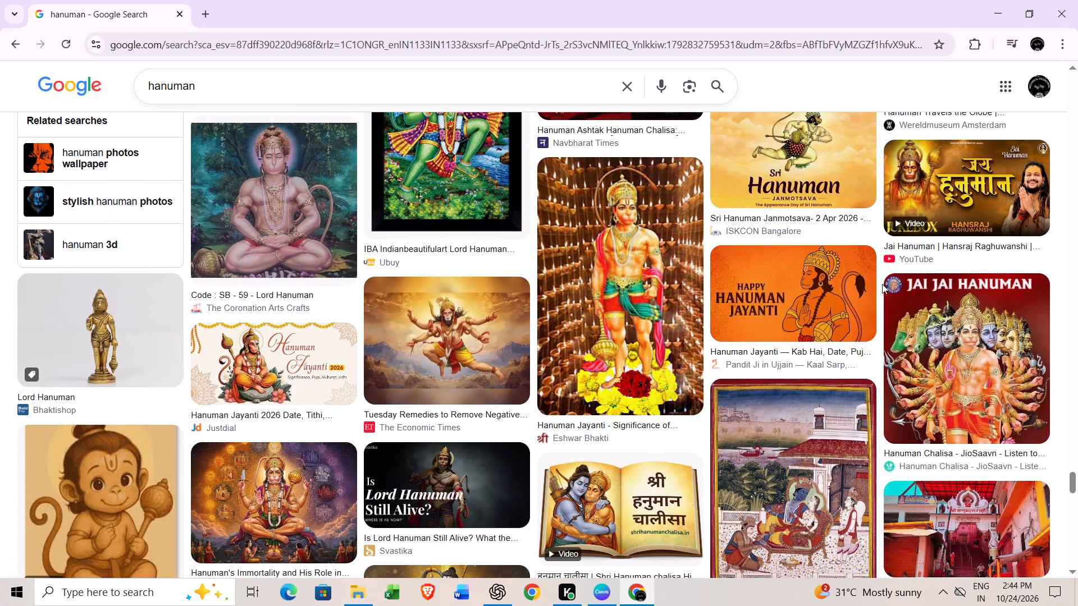
scroll(592, 315, "down", 1)
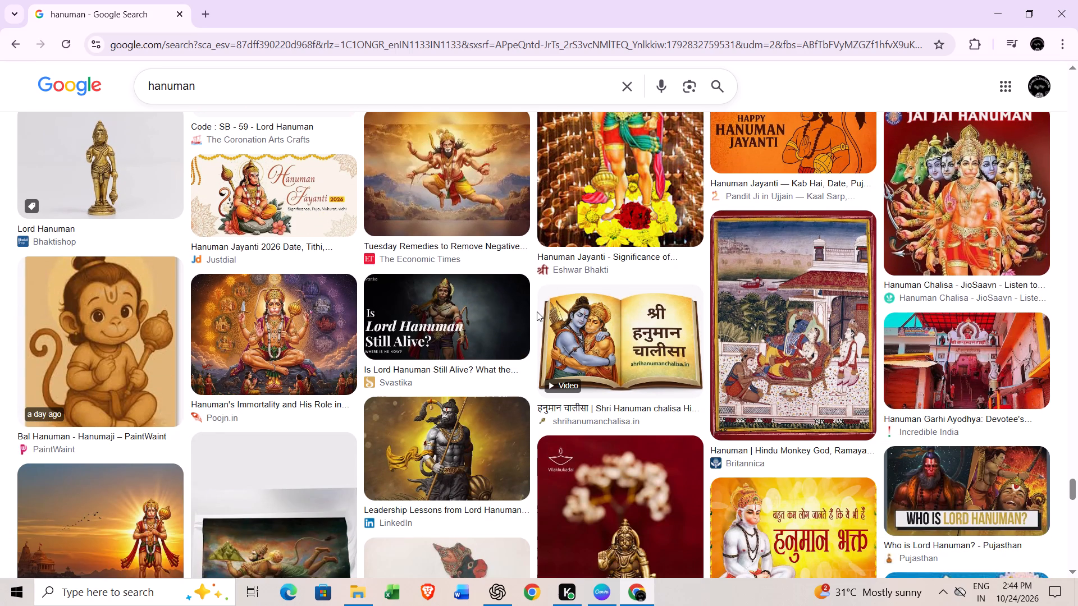
scroll(535, 316, "down", 3)
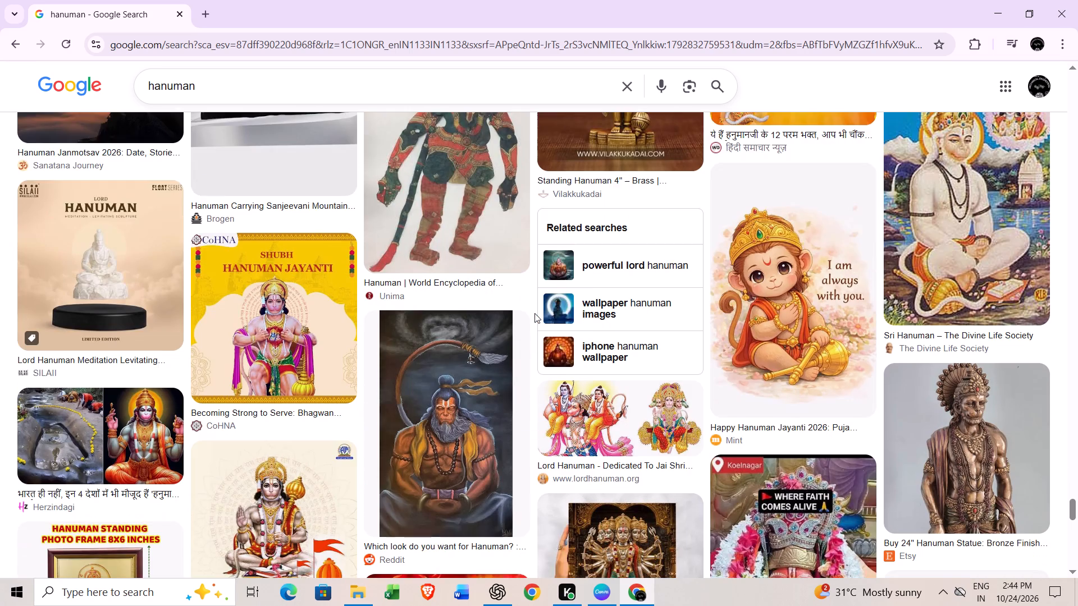
scroll(535, 313, "down", 1)
scroll(896, 209, "down", 1)
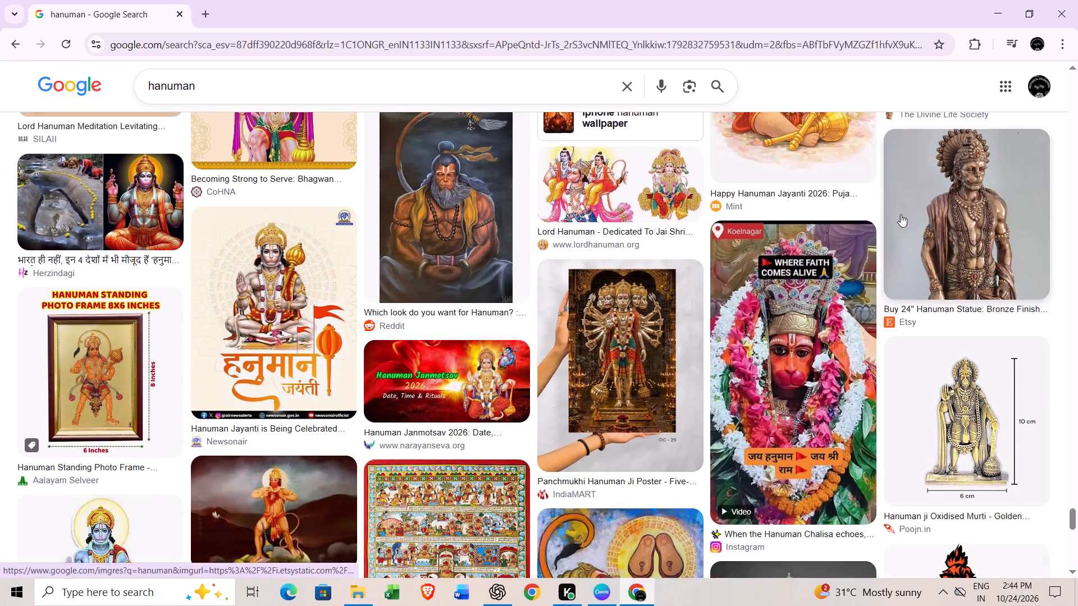
scroll(901, 214, "up", 1)
scroll(901, 214, "down", 3)
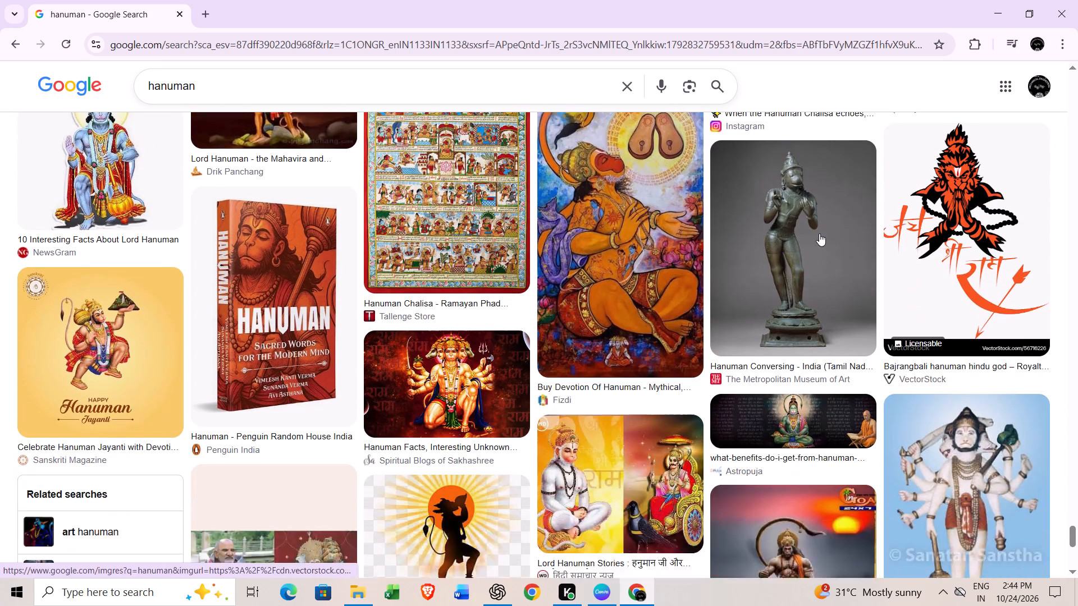
scroll(816, 234, "up", 1)
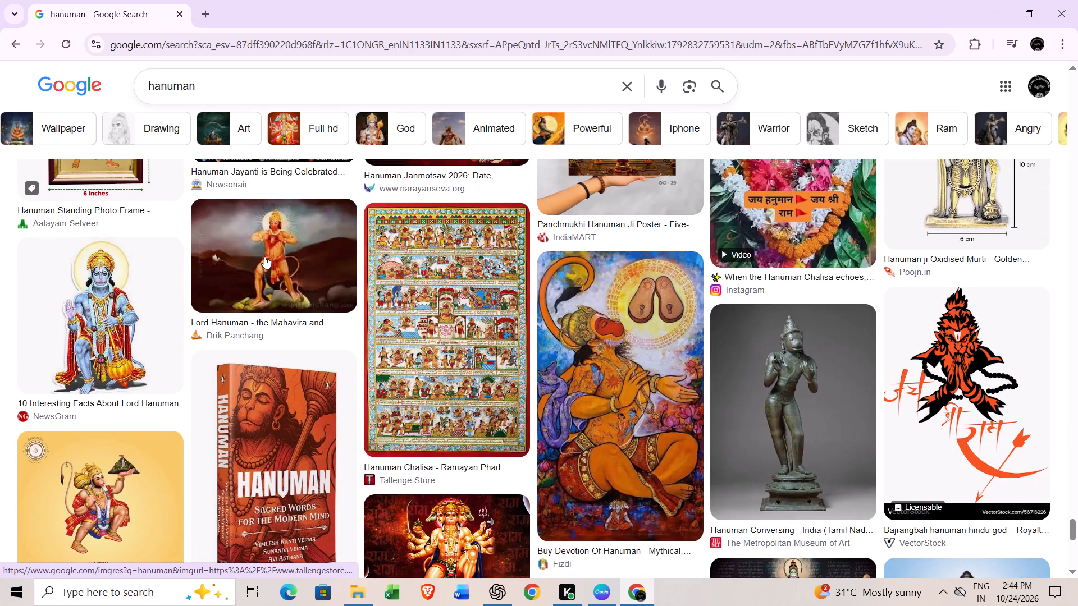
scroll(264, 256, "up", 1)
scroll(269, 263, "down", 2)
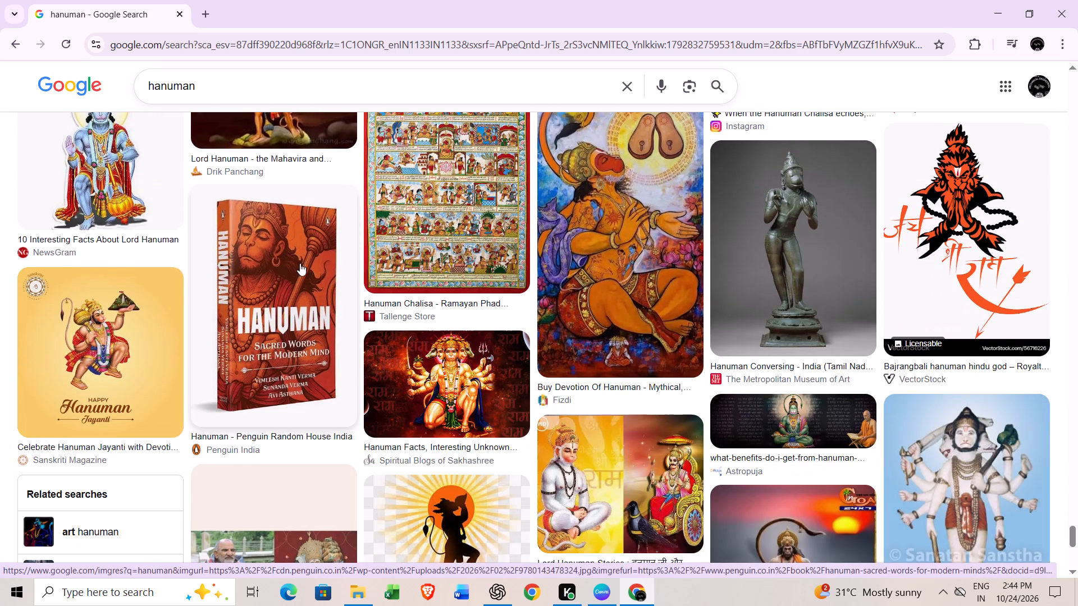
scroll(411, 288, "down", 1)
scroll(559, 370, "down", 1)
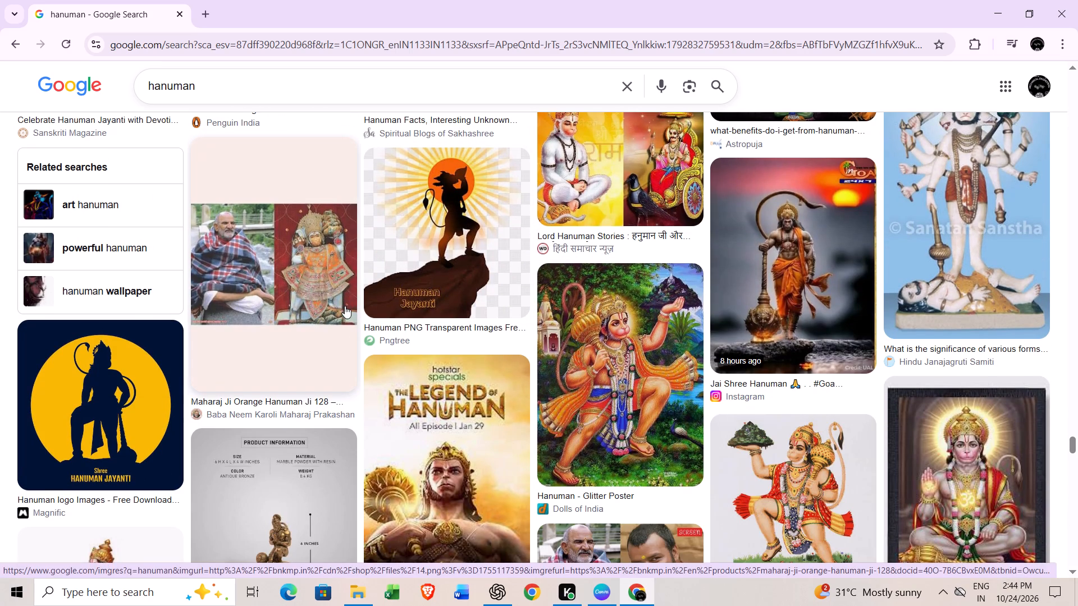
right_click(617, 353)
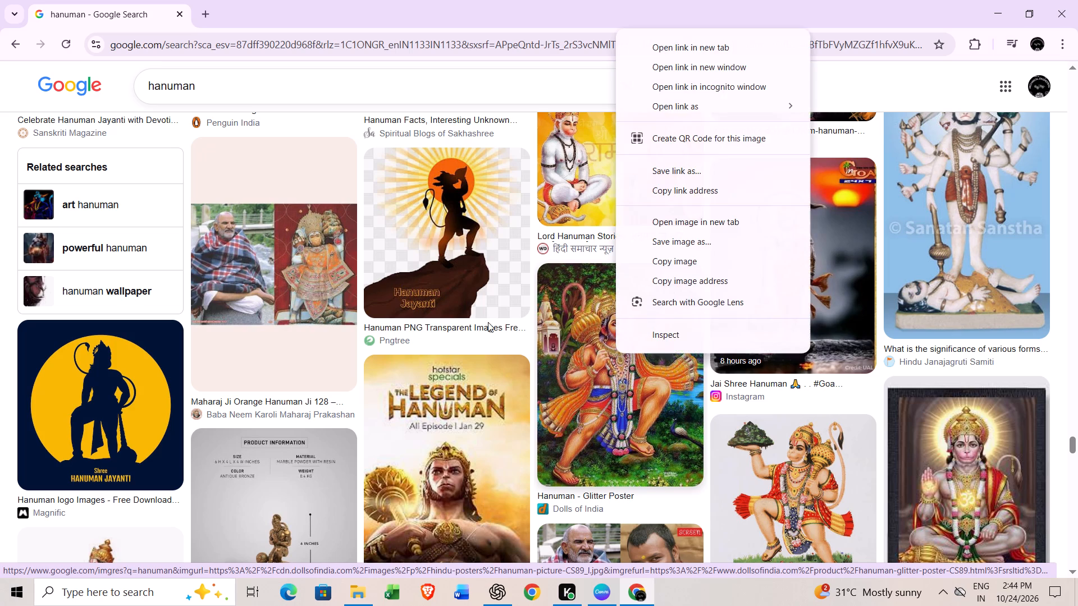
left_click(723, 266)
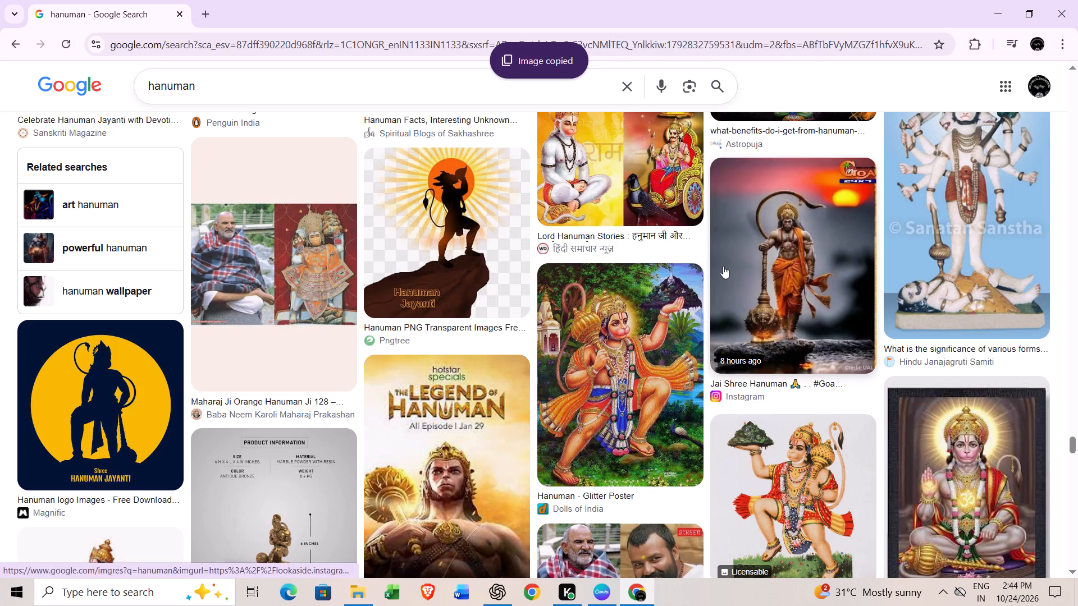
Switch to Canva, place the playhead just after the standing Hanuman clip, and paste the copied mountain-lifting Hanuman picture.
left_click(592, 591)
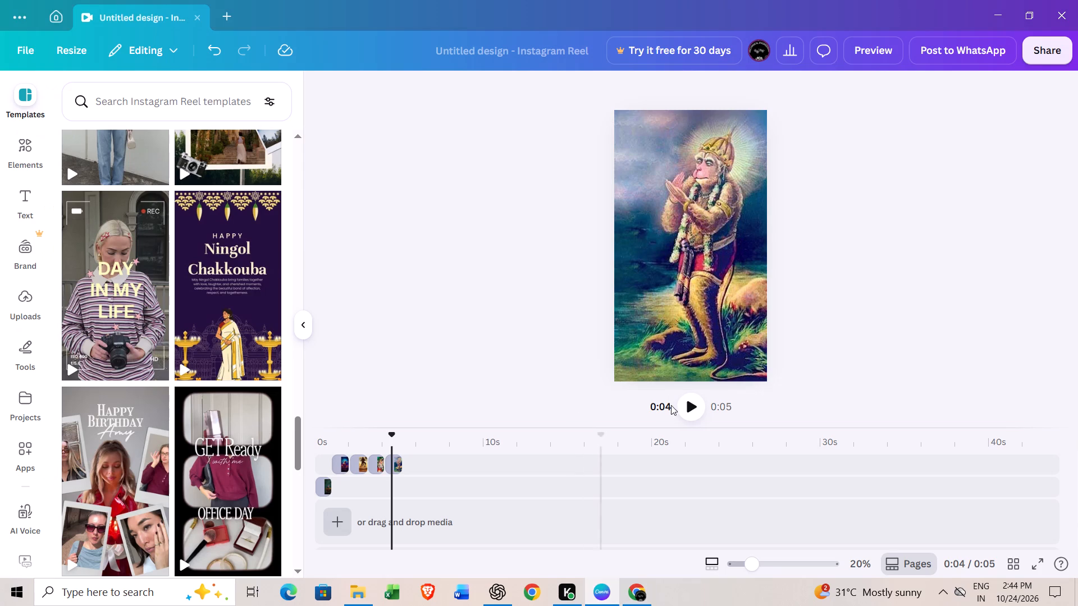
left_click(405, 471)
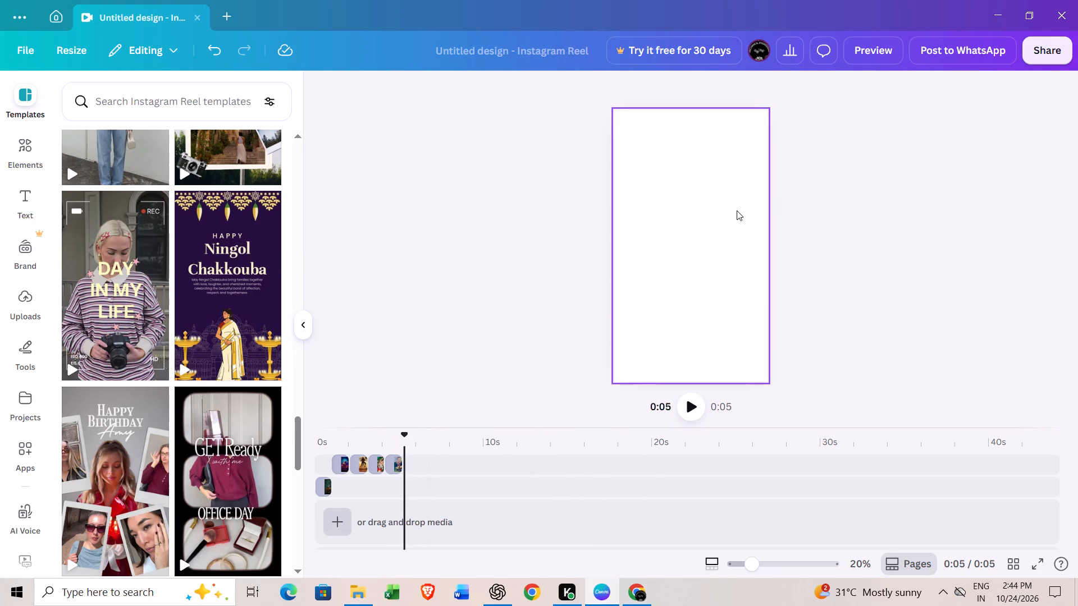
left_click(737, 210)
right_click(737, 210)
left_click(763, 295)
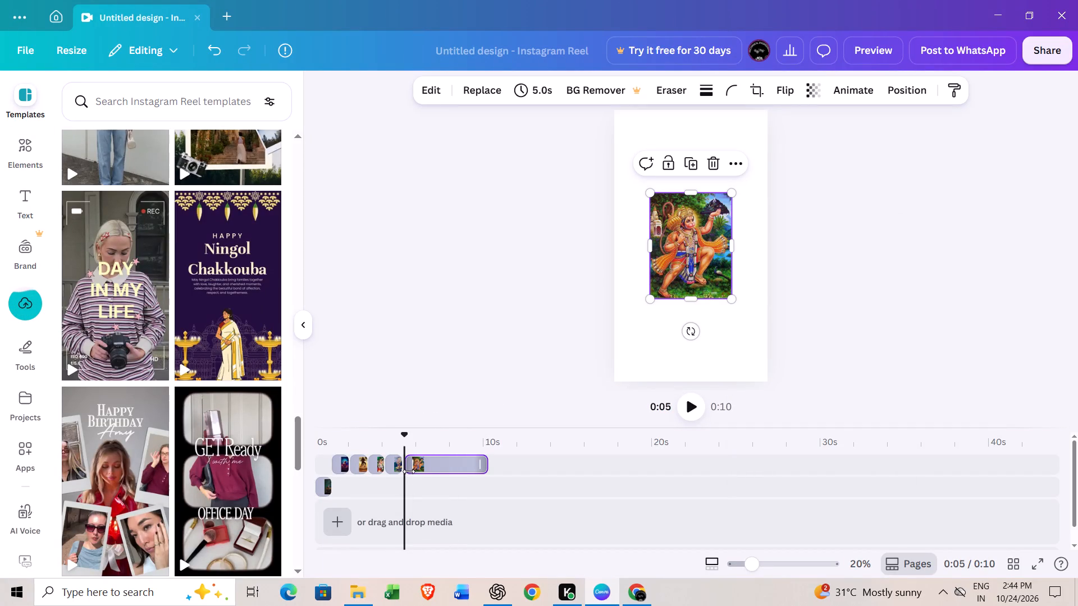
Extend the mountain-lifting Hanuman clip's start back to the preceding clip and trim its end until it lasts 1.0 s.
left_click(409, 471)
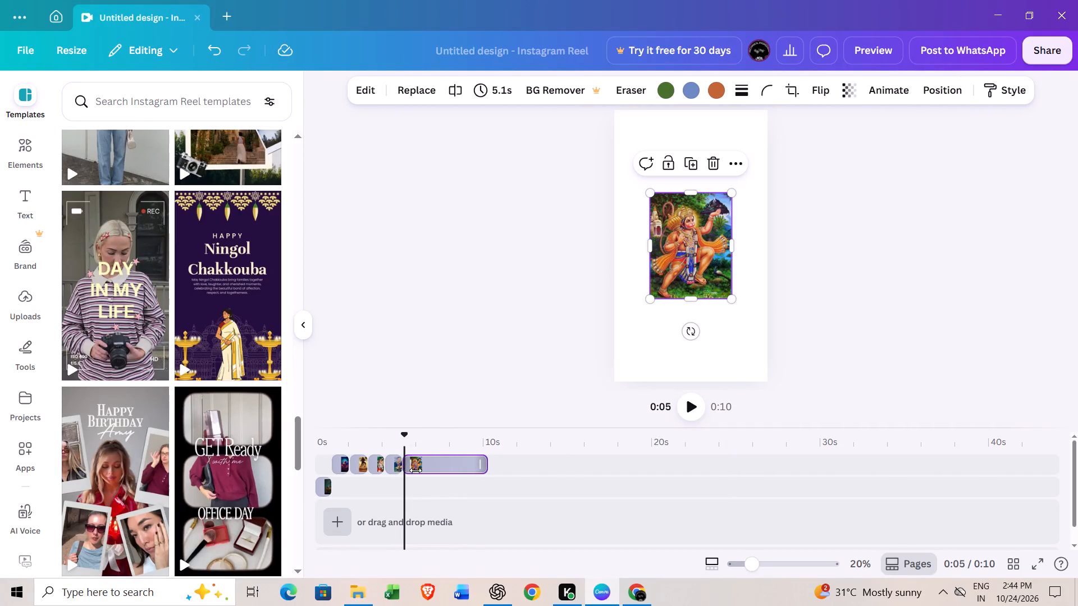
left_click_drag(485, 464, 464, 469)
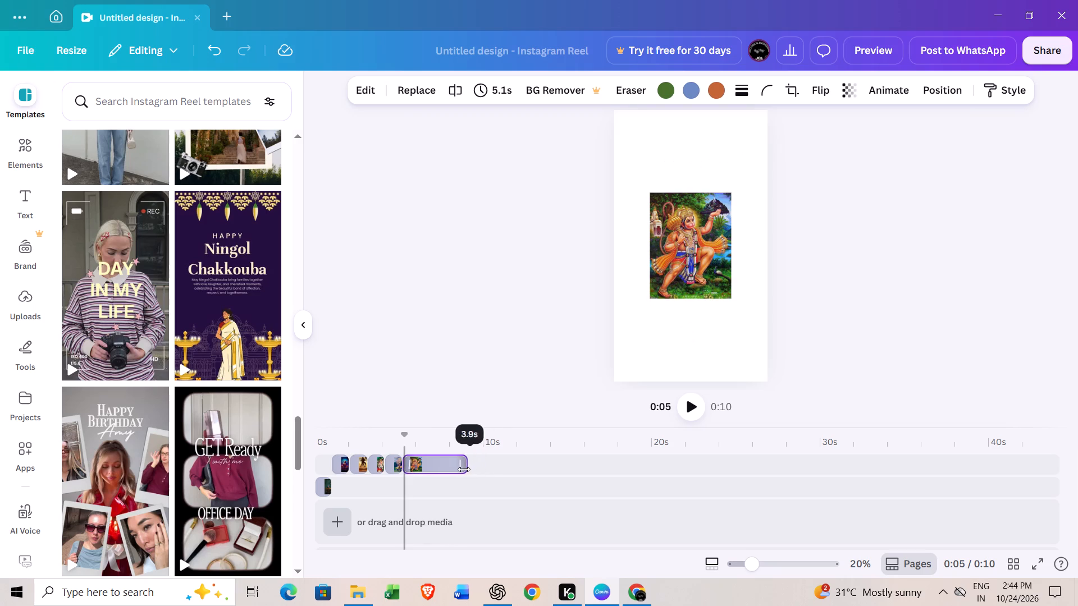
left_click_drag(464, 469, 427, 468)
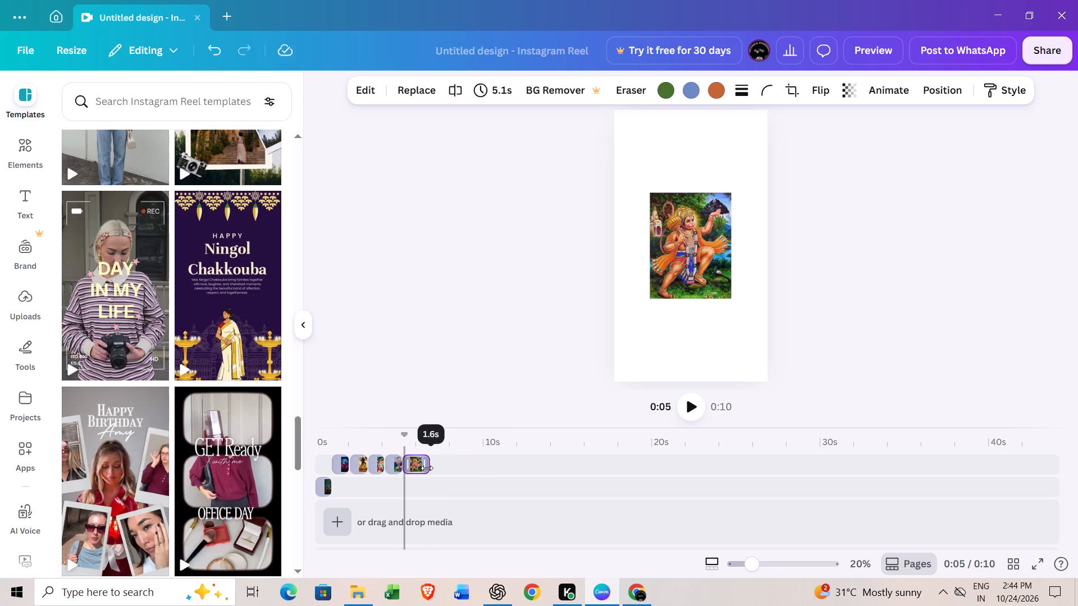
left_click_drag(427, 468, 419, 466)
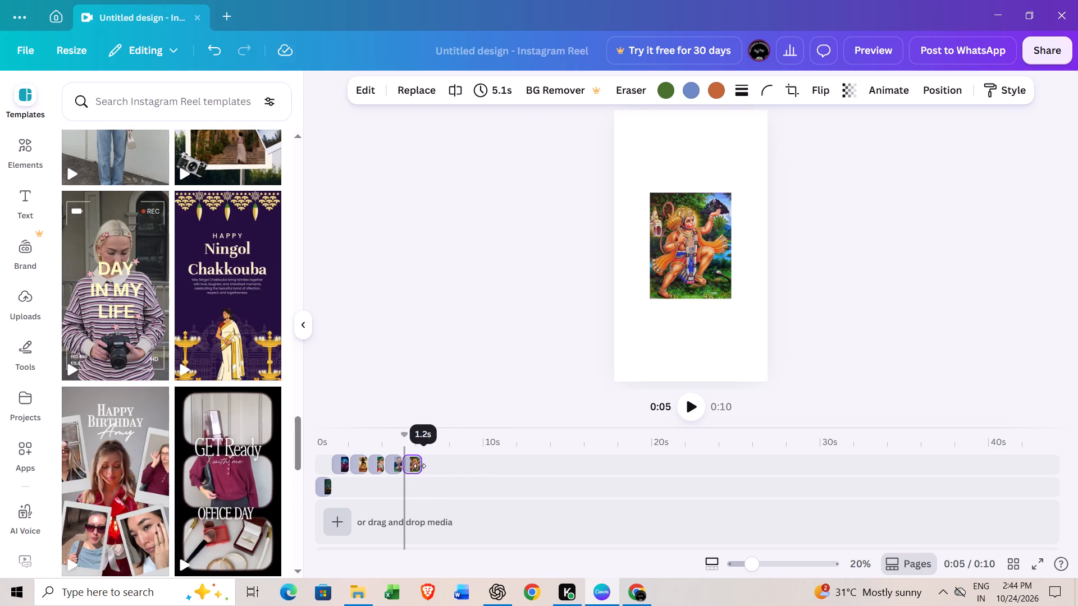
left_click_drag(419, 466, 419, 466)
left_click_drag(419, 466, 417, 465)
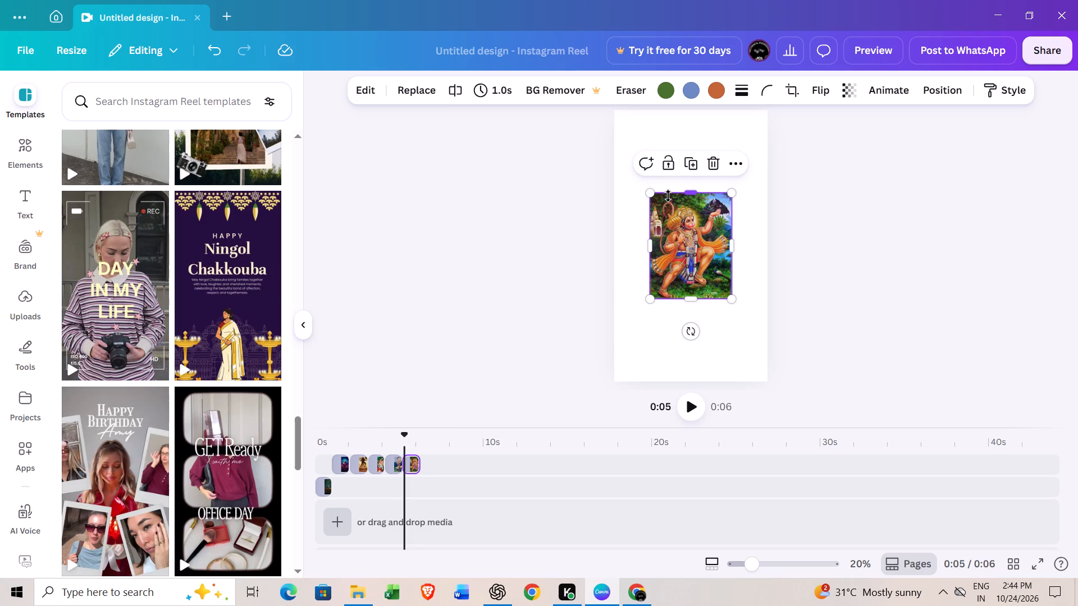
Enlarge the mountain-lifting Hanuman picture proportionally on the canvas until it spans the full page width.
left_click_drag(649, 196, 620, 150)
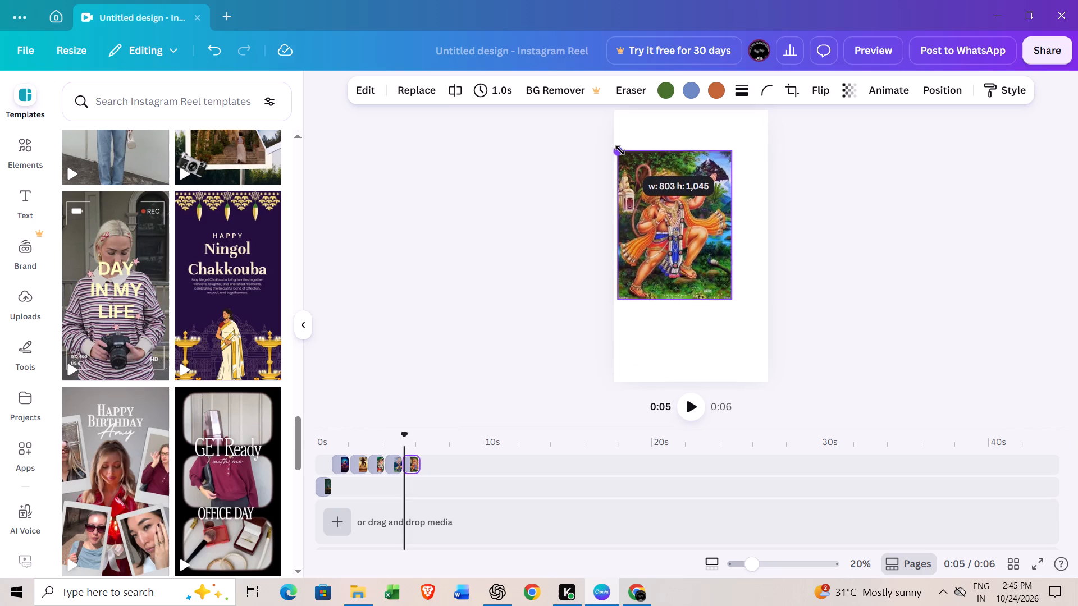
left_click_drag(620, 150, 616, 149)
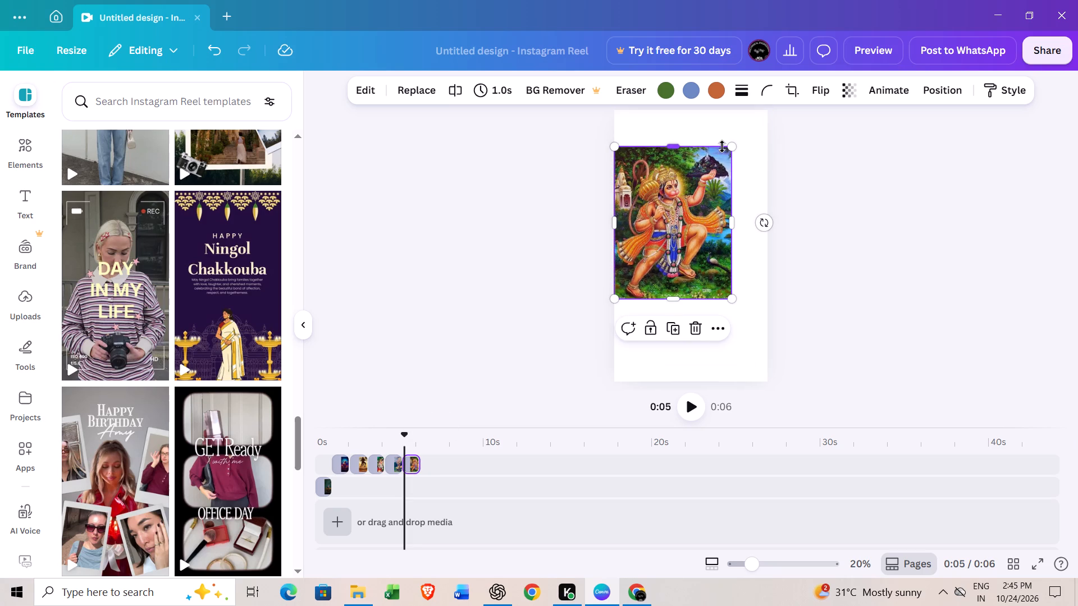
left_click_drag(729, 299, 741, 335)
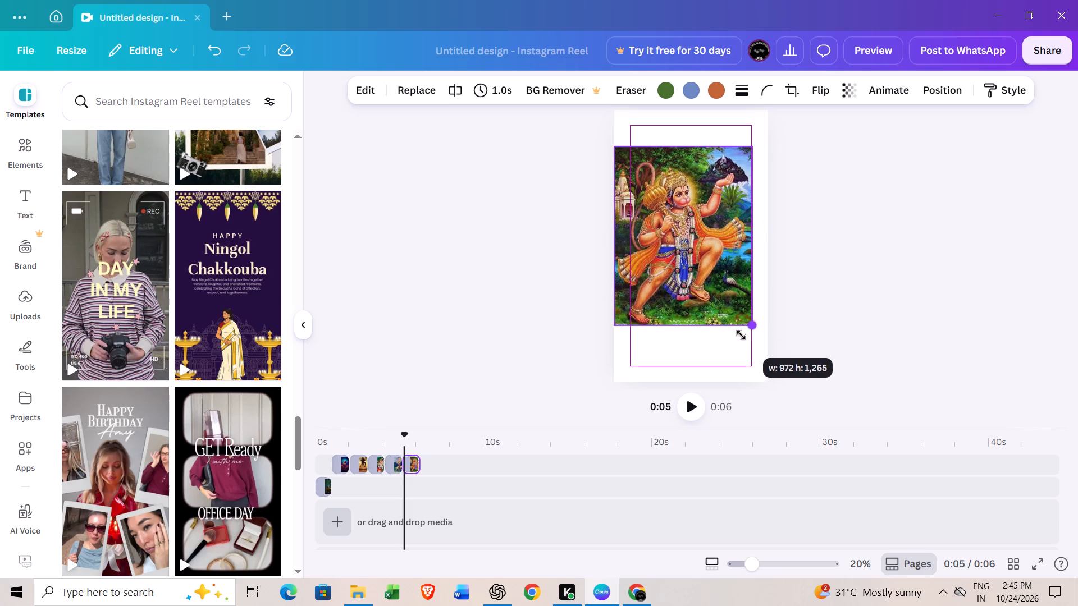
left_click_drag(741, 335, 751, 353)
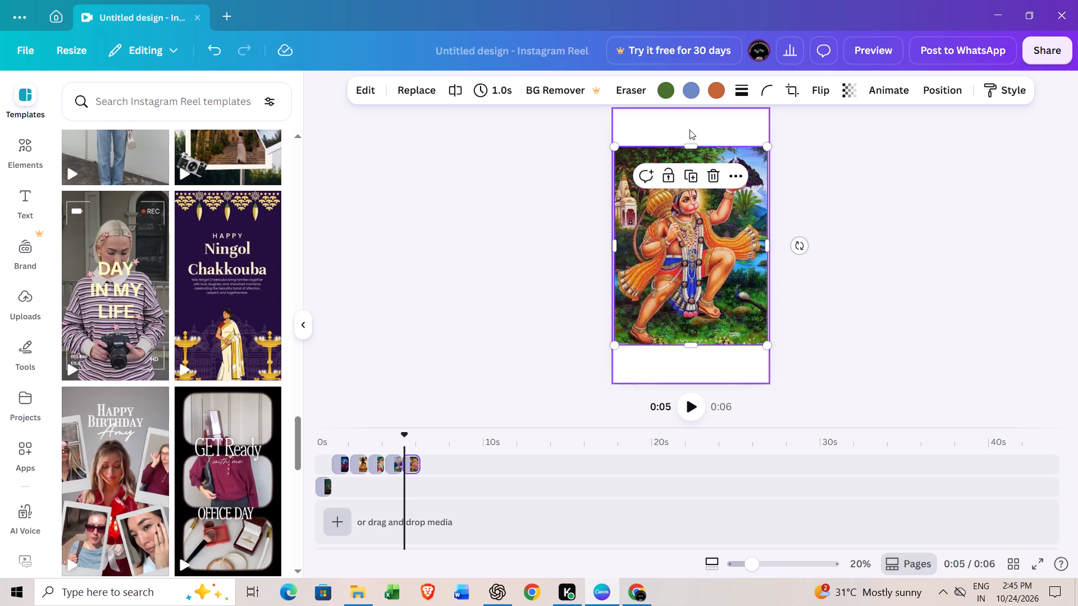
Stretch the mountain-lifting Hanuman picture up to the page's top edge and down to its bottom edge so it fills the page.
left_click_drag(684, 144, 687, 109)
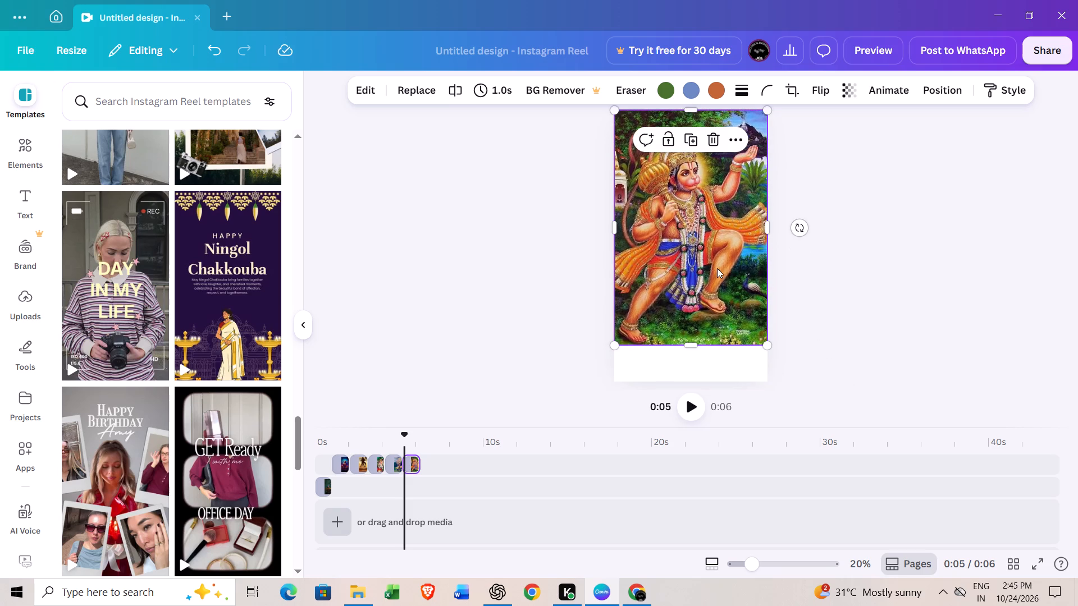
left_click_drag(686, 342, 687, 361)
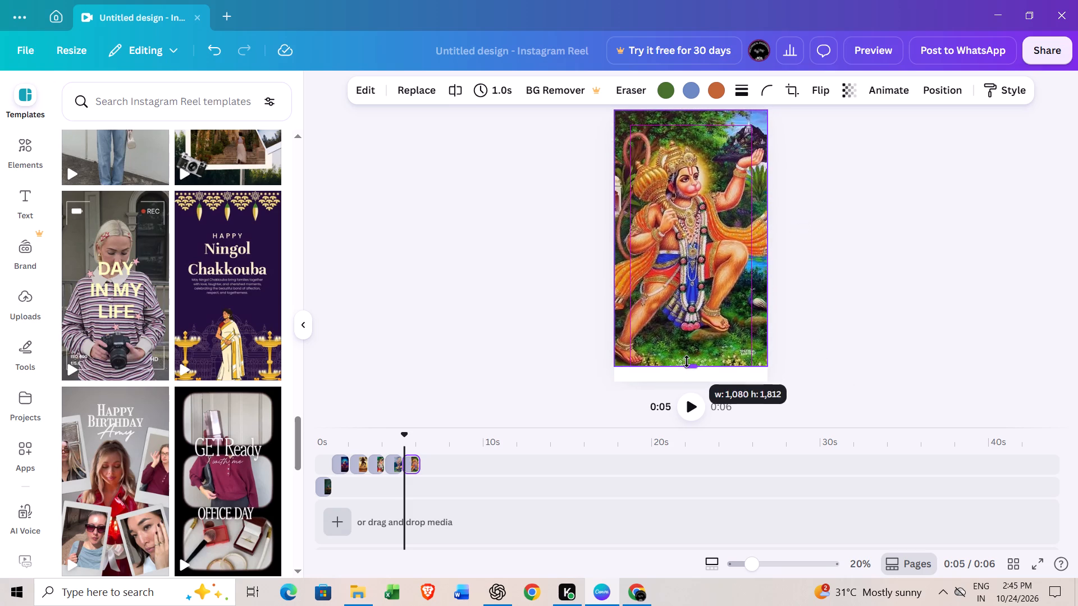
left_click_drag(687, 361, 683, 380)
left_click(883, 199)
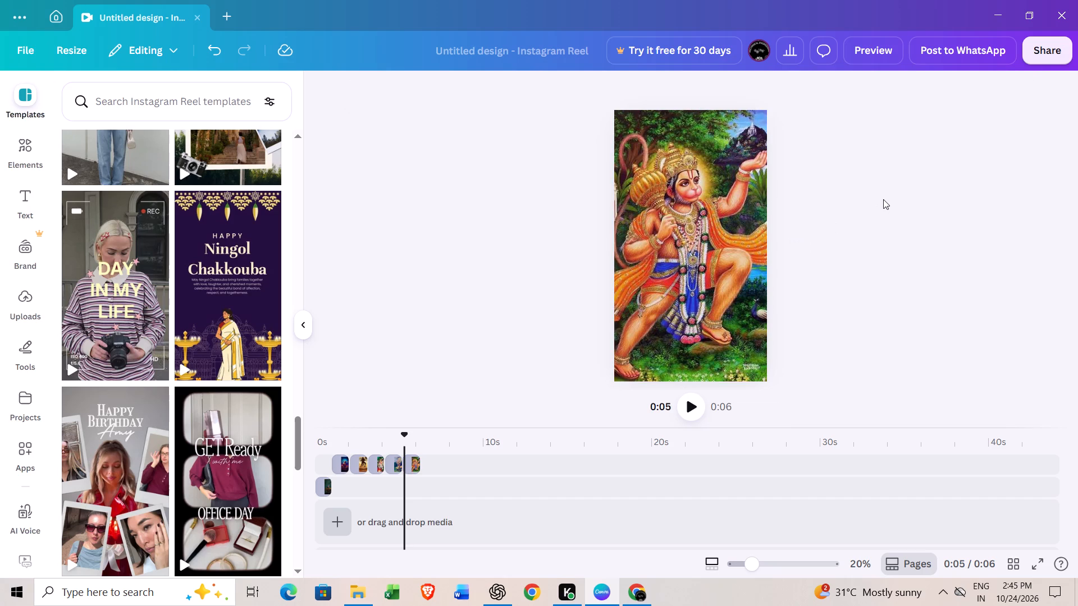
Place the playhead just after the mountain-lifting Hanuman clip, at about 6.3 s.
left_click(422, 465)
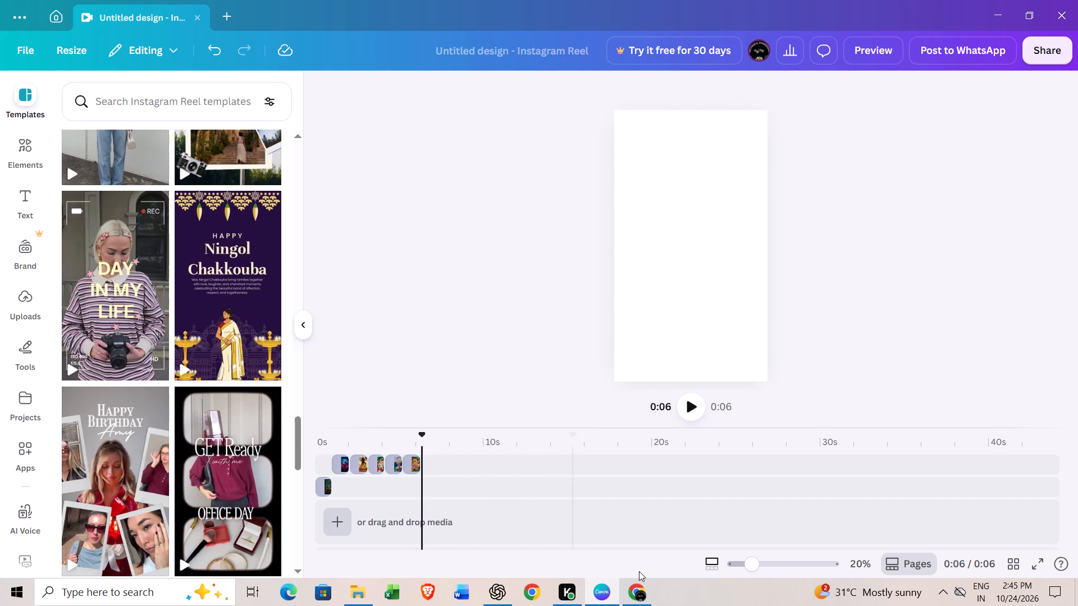
Find and copy the picture of Hanuman standing with his mace at sunset, captioned "Jai Shree Hanuman", from the Google image results.
left_click(638, 602)
scroll(521, 359, "down", 2)
scroll(469, 376, "down", 1)
scroll(550, 376, "up", 1)
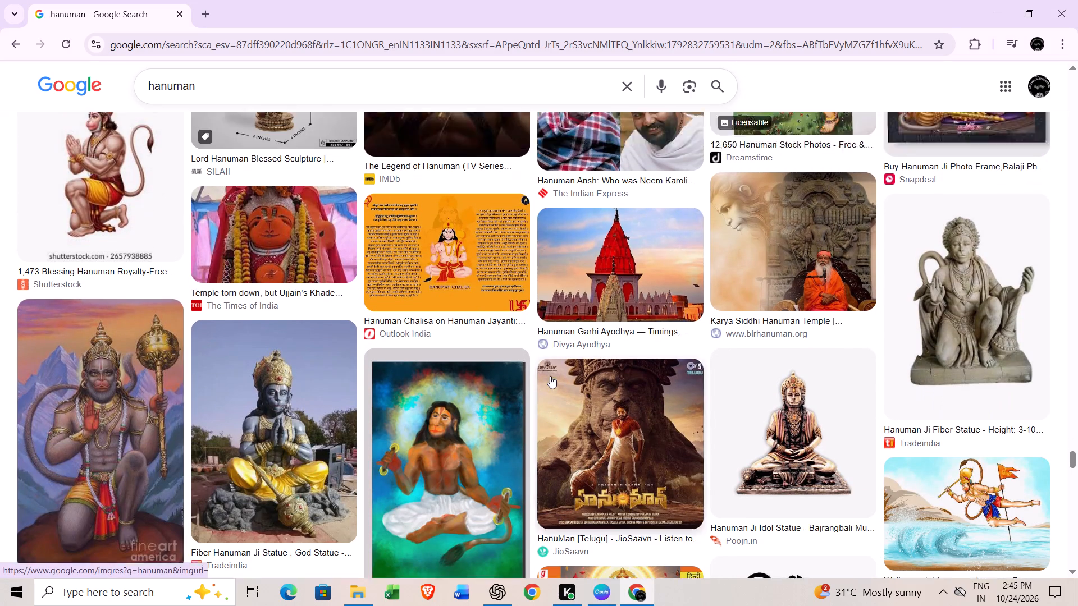
scroll(550, 376, "up", 1)
scroll(662, 368, "up", 2)
right_click(787, 401)
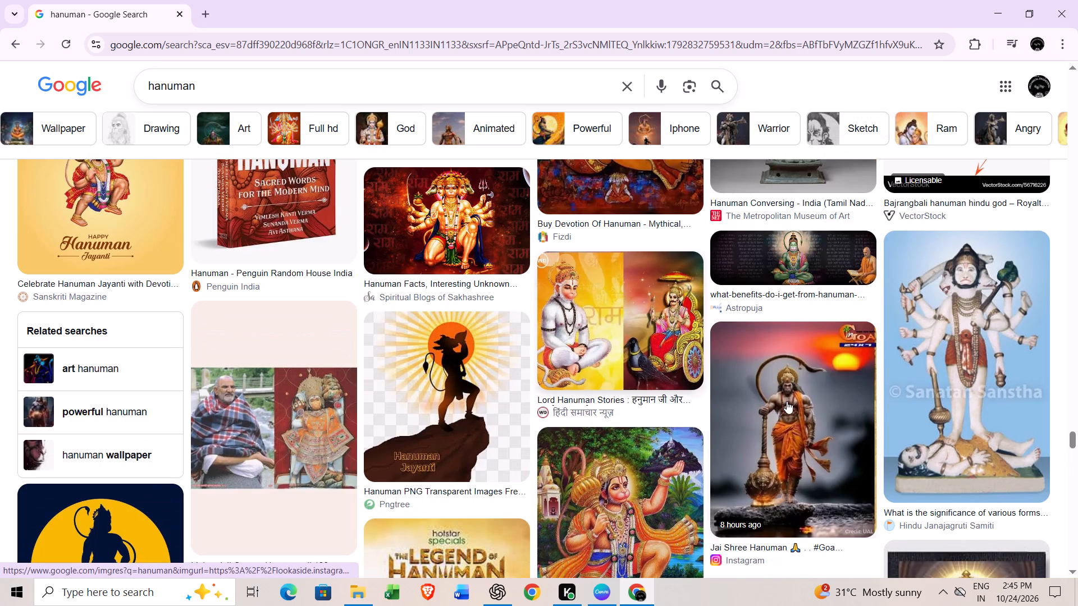
left_click(825, 305)
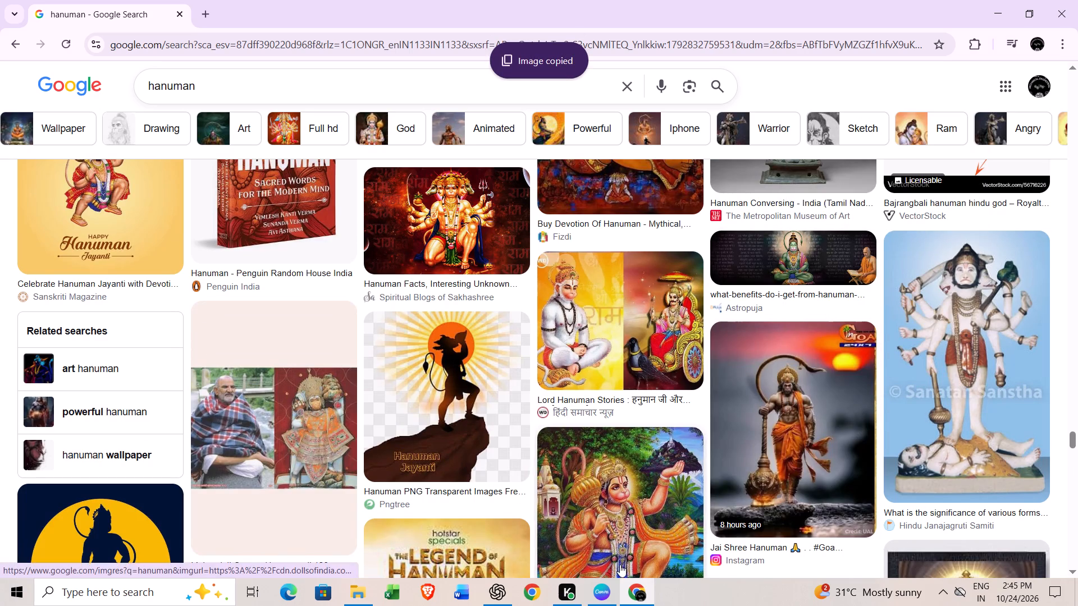
Switch to Canva and paste the copied picture of Hanuman standing with his mace at sunset onto the blank page.
left_click(605, 598)
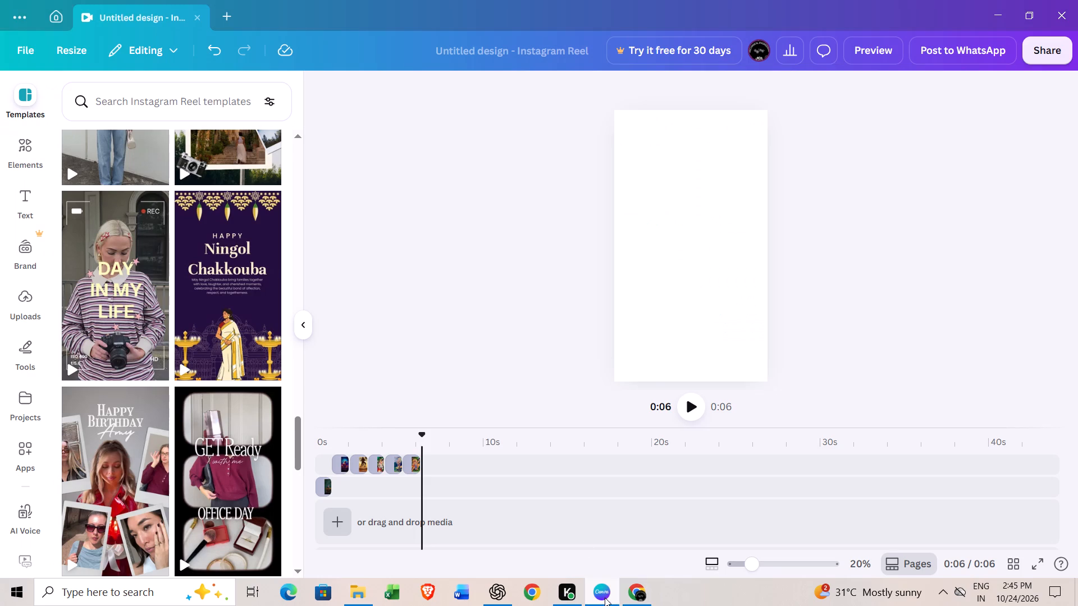
right_click(659, 366)
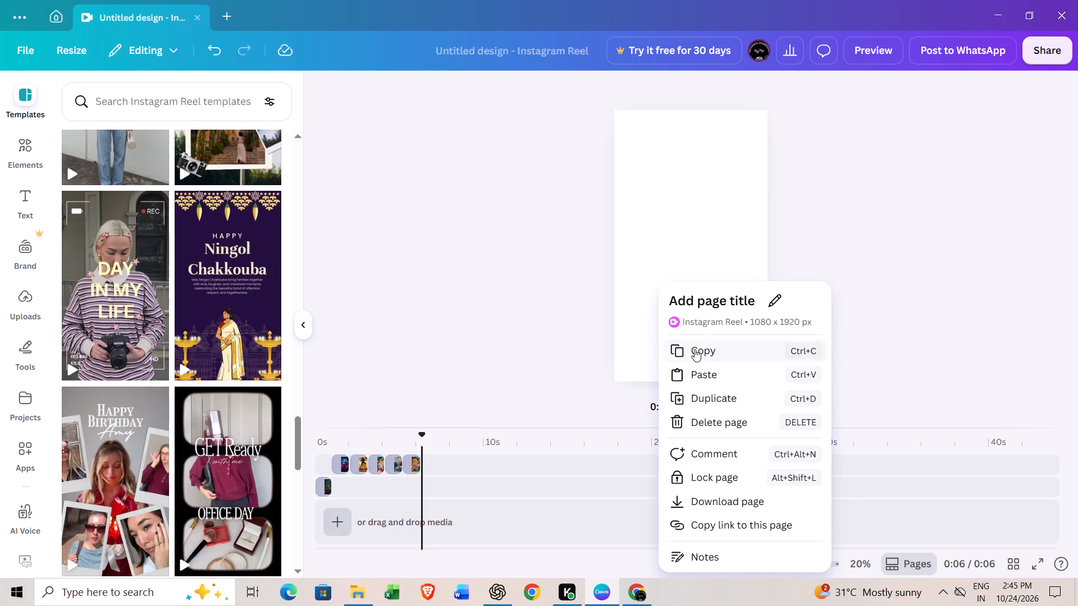
left_click(698, 368)
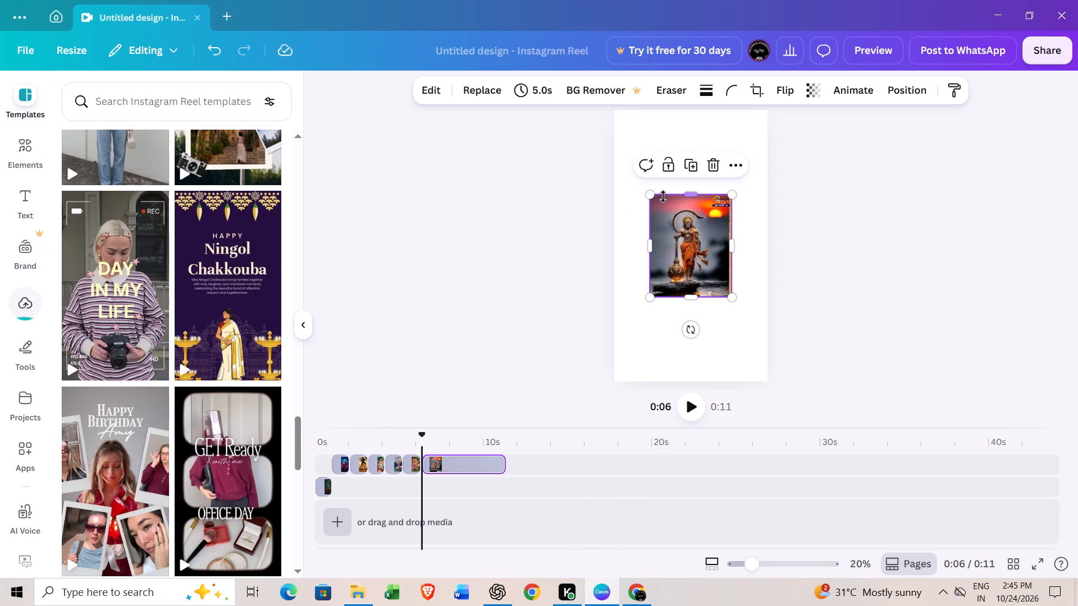
Enlarge the sunset Hanuman picture proportionally until it spans the full page width of 1,080 px.
left_click_drag(649, 195, 634, 137)
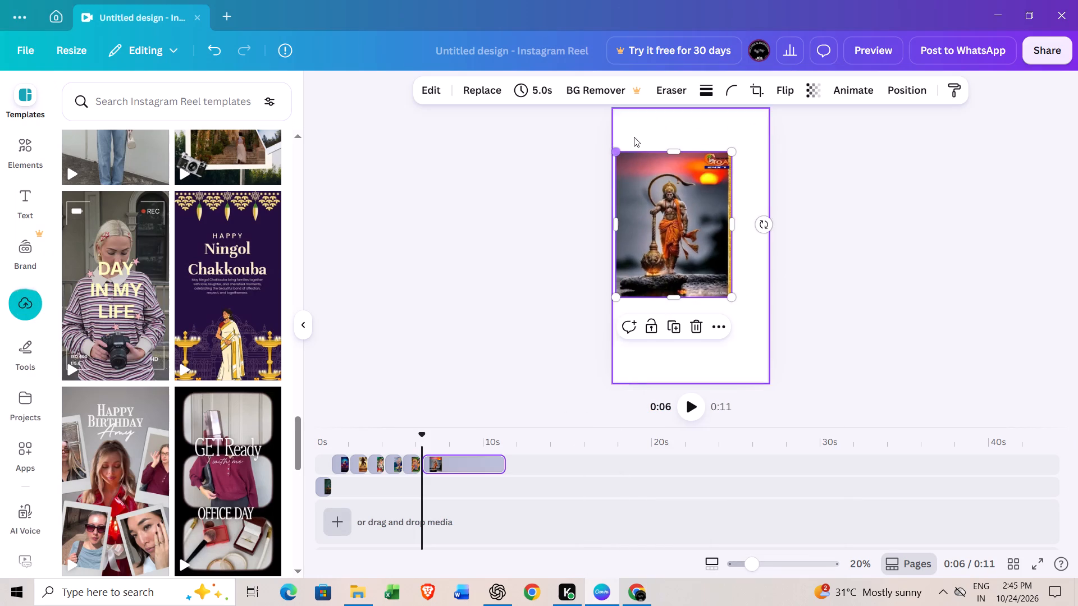
left_click_drag(729, 305, 728, 300)
left_click(620, 186)
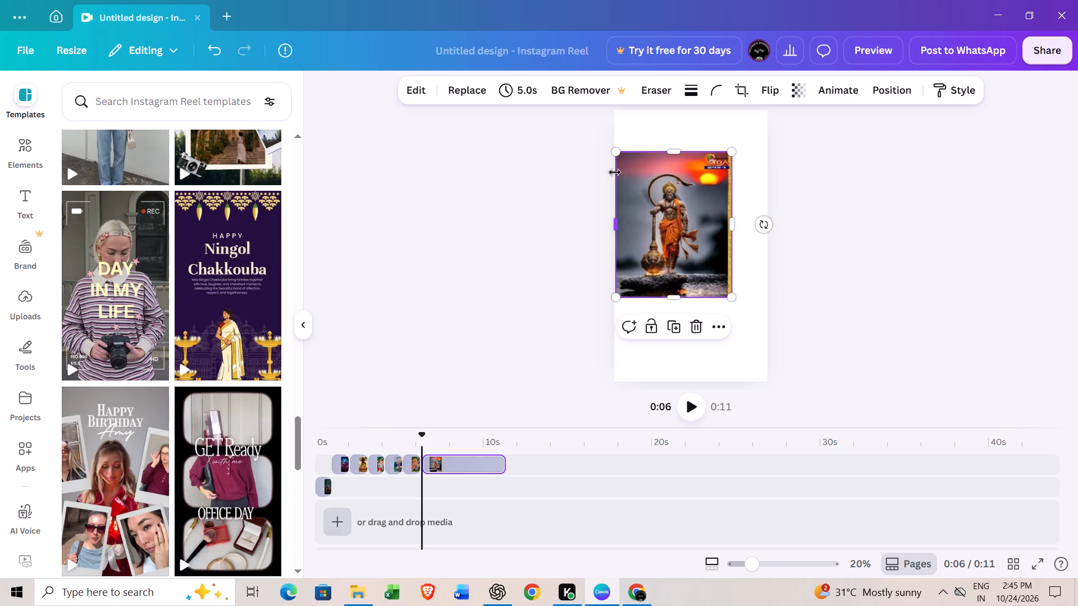
left_click_drag(615, 157, 614, 151)
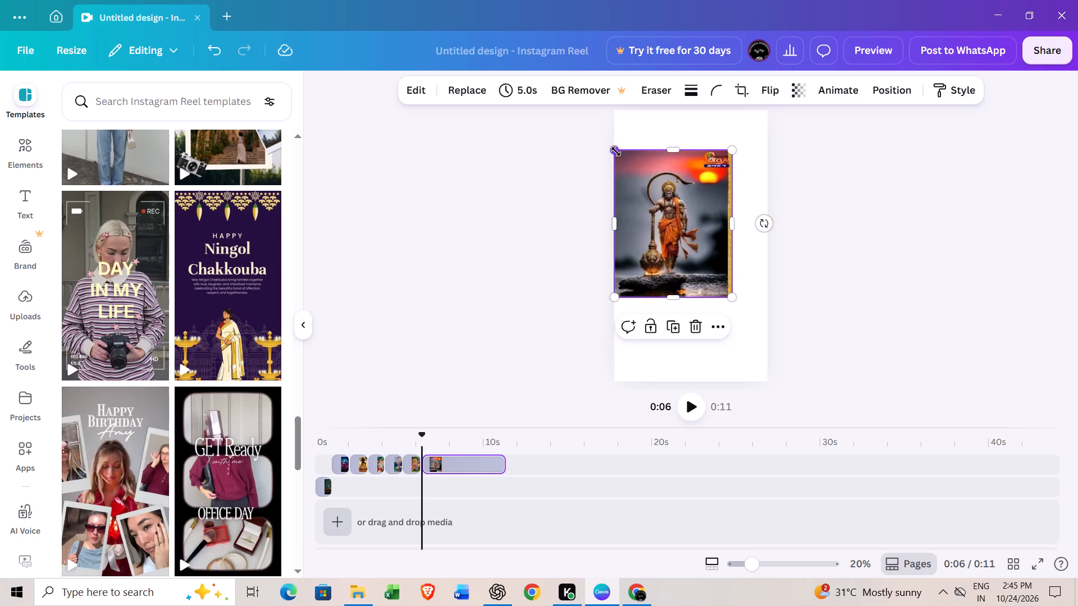
left_click_drag(728, 295, 759, 342)
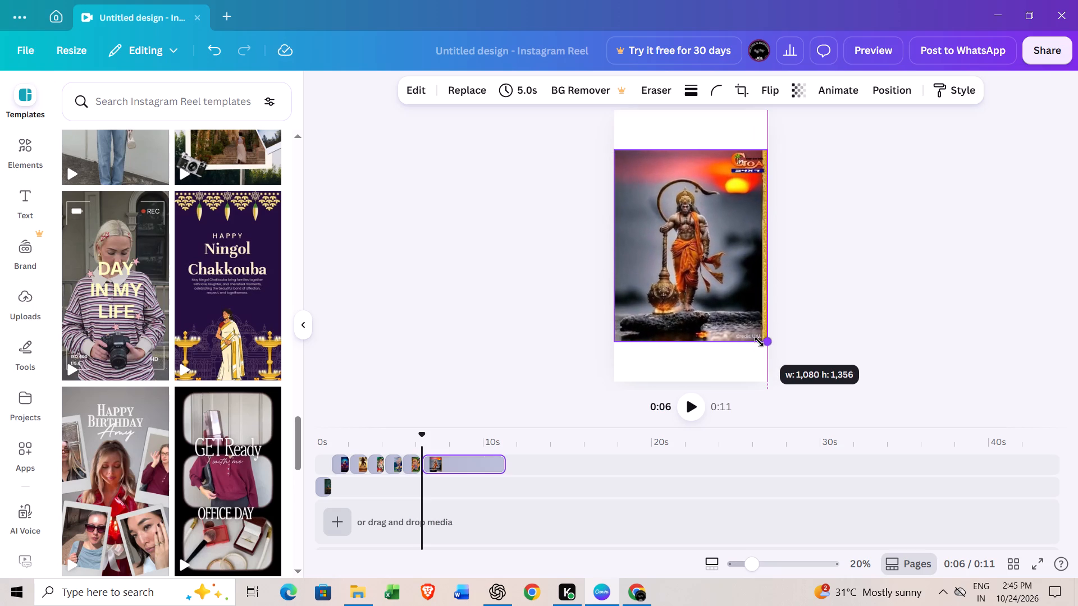
left_click_drag(759, 342, 762, 344)
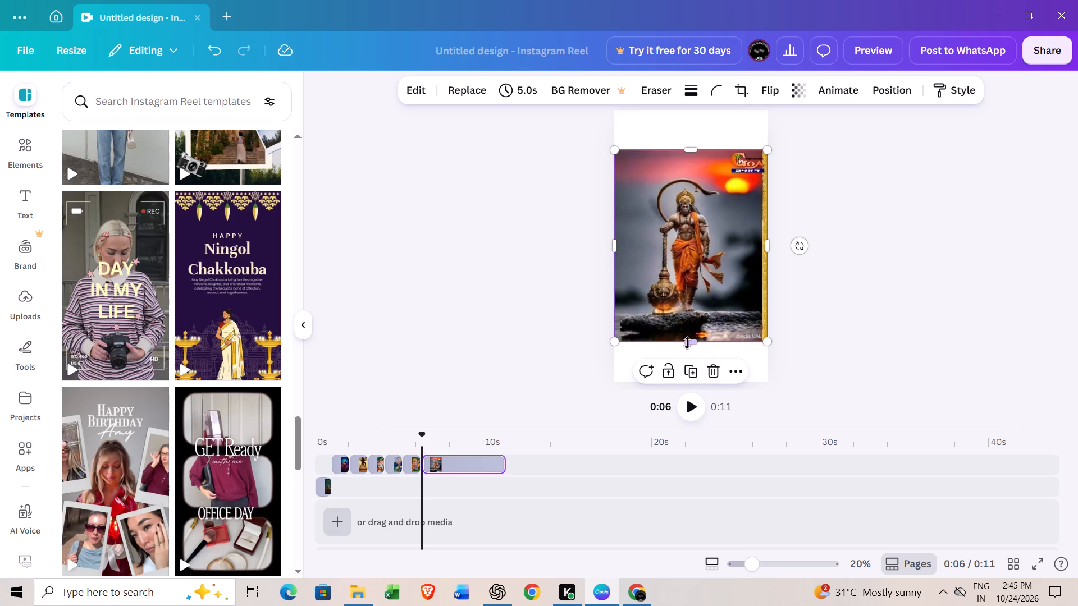
Stretch the sunset Hanuman picture down to the page's bottom edge and up past its top edge, about 1,980 px high.
left_click_drag(687, 342, 687, 380)
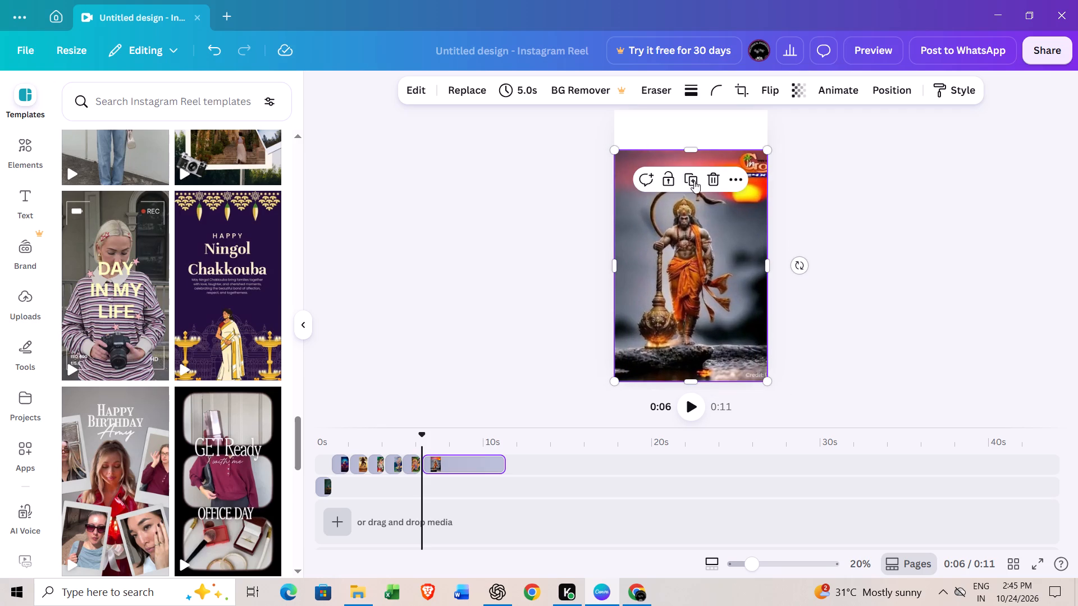
left_click_drag(690, 148, 684, 99)
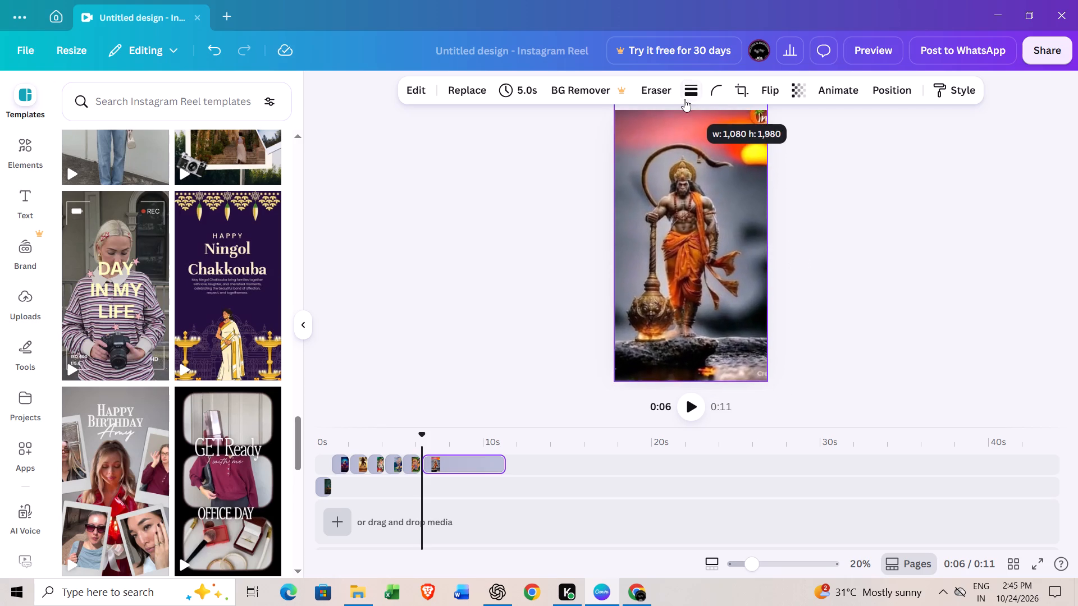
left_click_drag(684, 99, 693, 95)
left_click(695, 93)
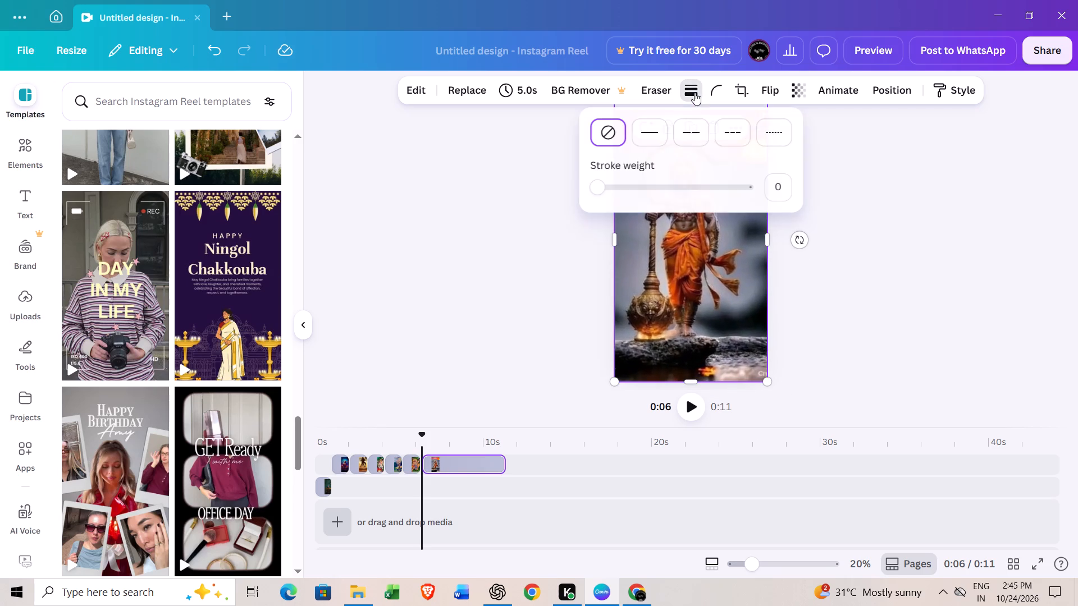
left_click(829, 150)
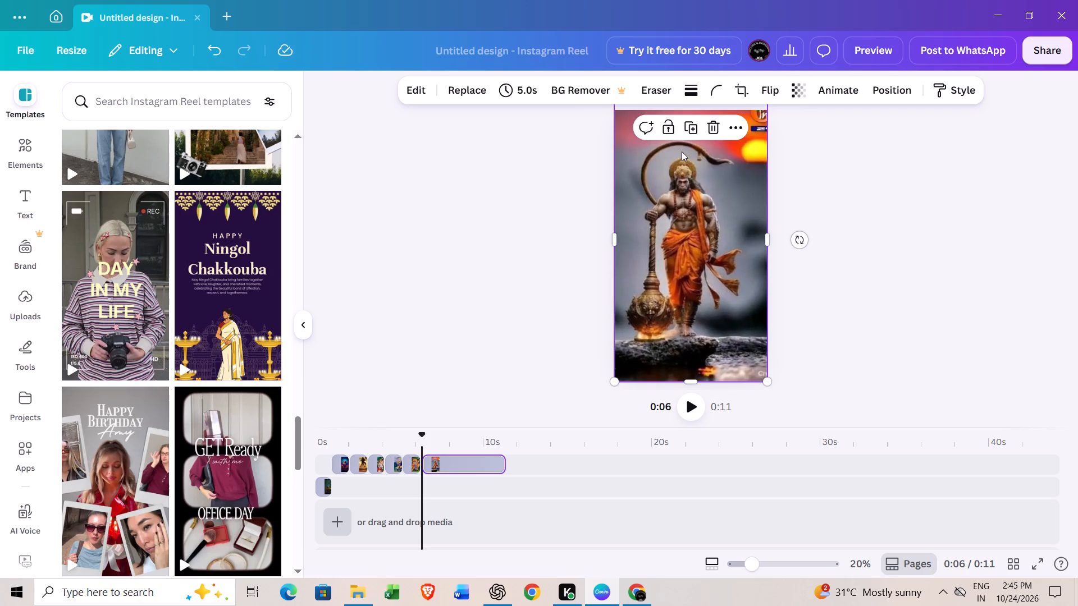
left_click(684, 213)
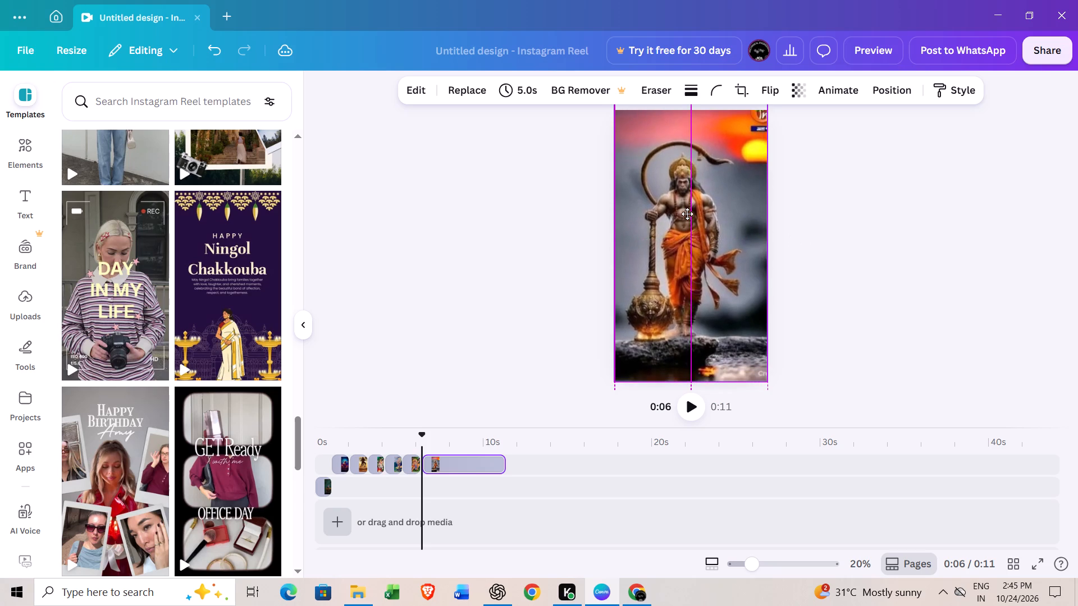
left_click(555, 181)
left_click(637, 107)
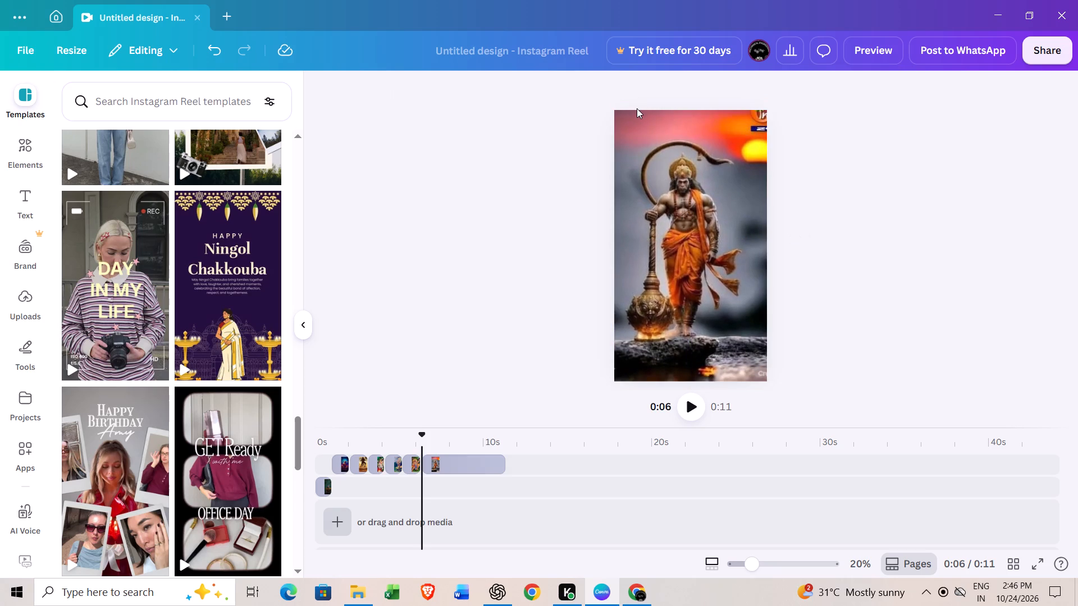
Stretch the sunset Hanuman picture to about 2,100 px high and realign it to the page, pushing its corner logo beyond the top edge.
left_click(668, 121)
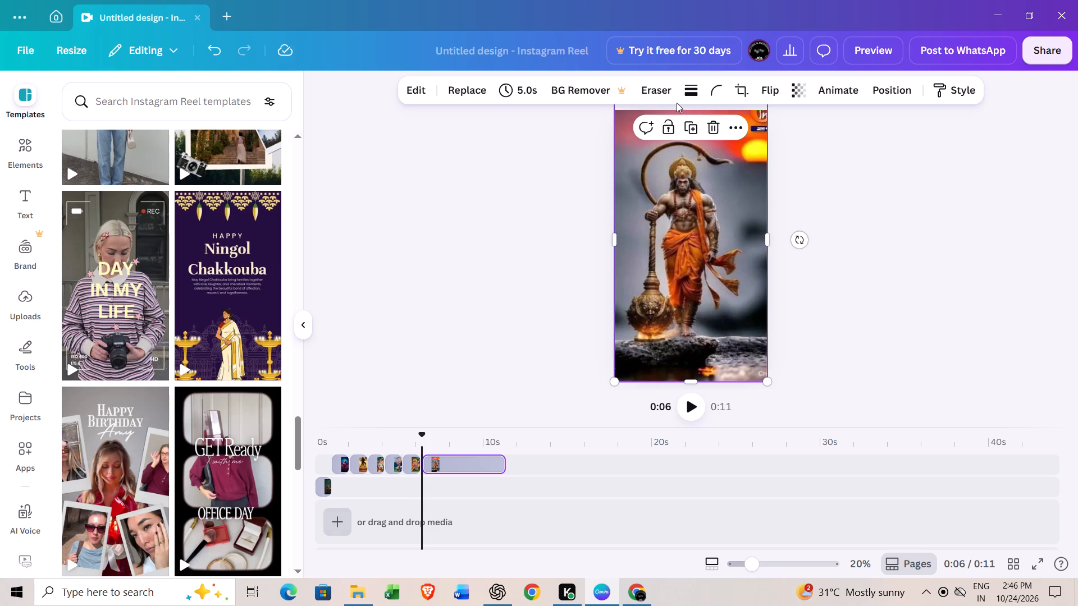
left_click_drag(645, 203, 662, 258)
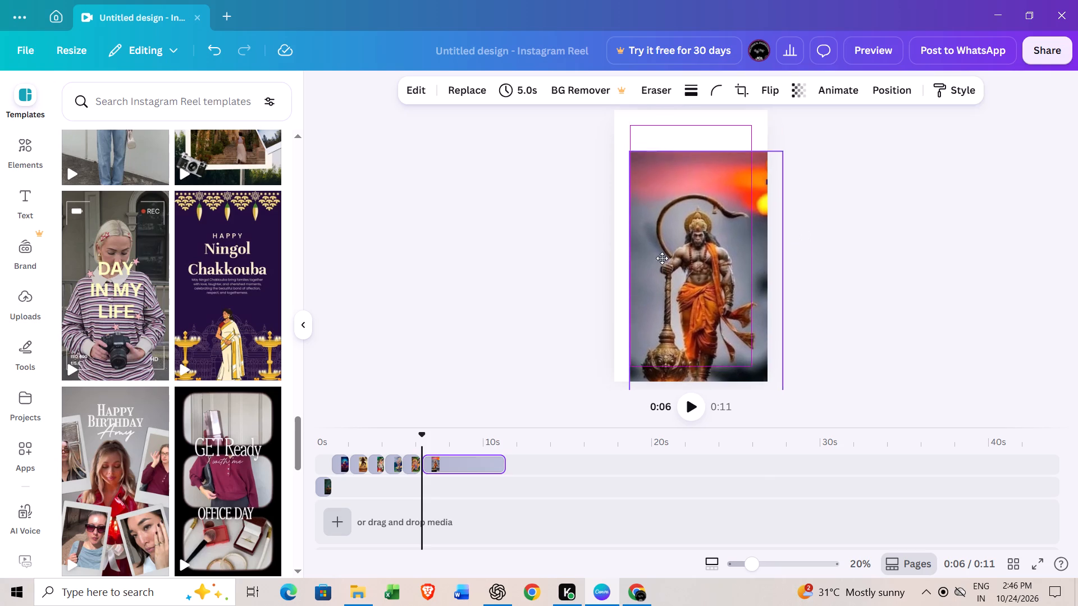
left_click_drag(662, 258, 659, 244)
left_click_drag(705, 141, 705, 123)
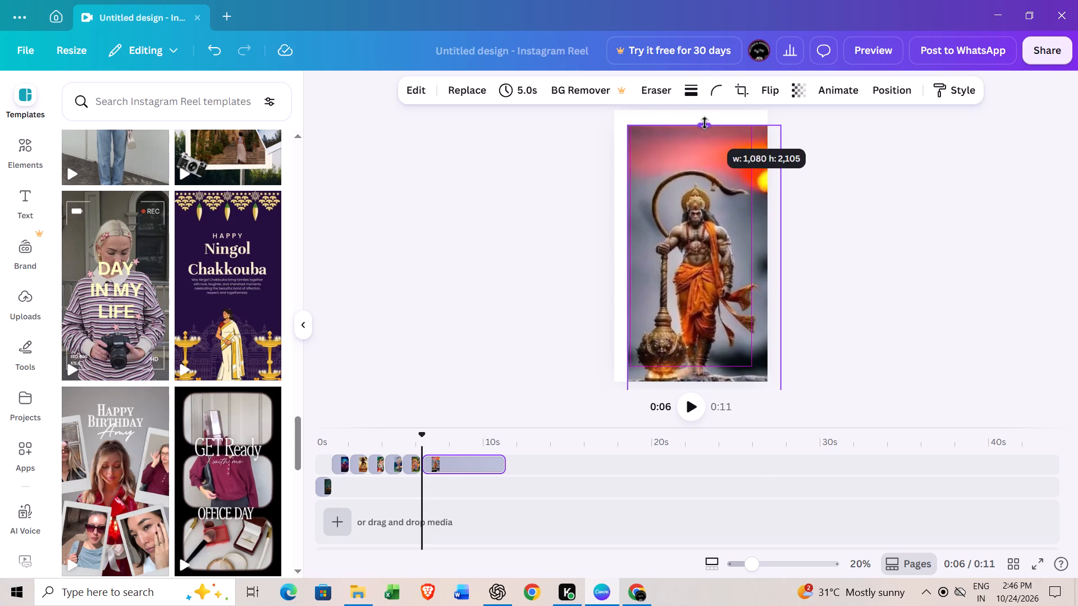
left_click_drag(705, 123, 705, 121)
left_click_drag(723, 217, 707, 187)
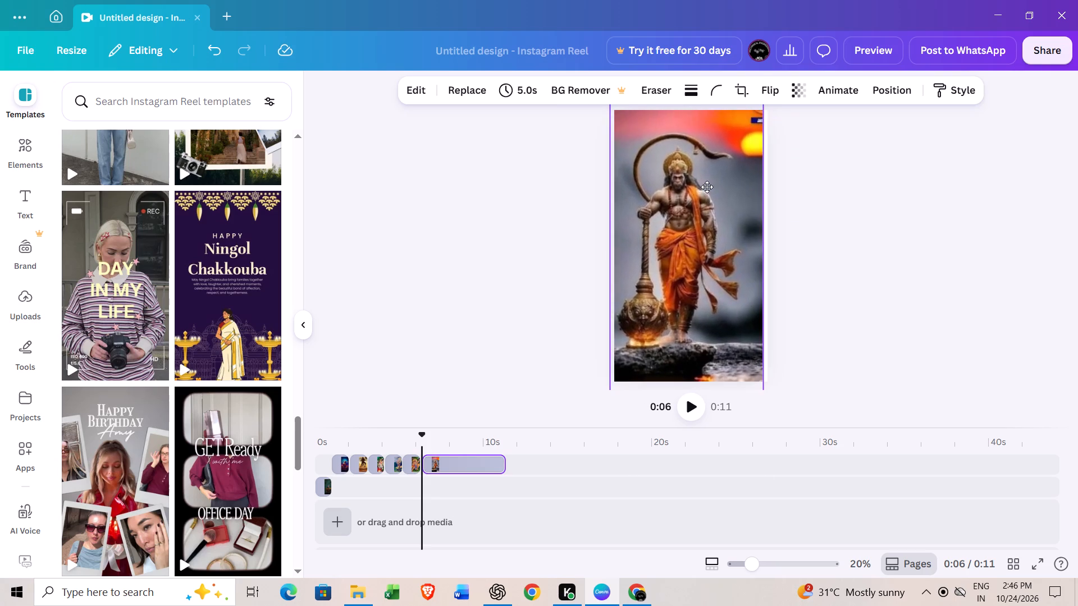
left_click_drag(707, 187, 705, 176)
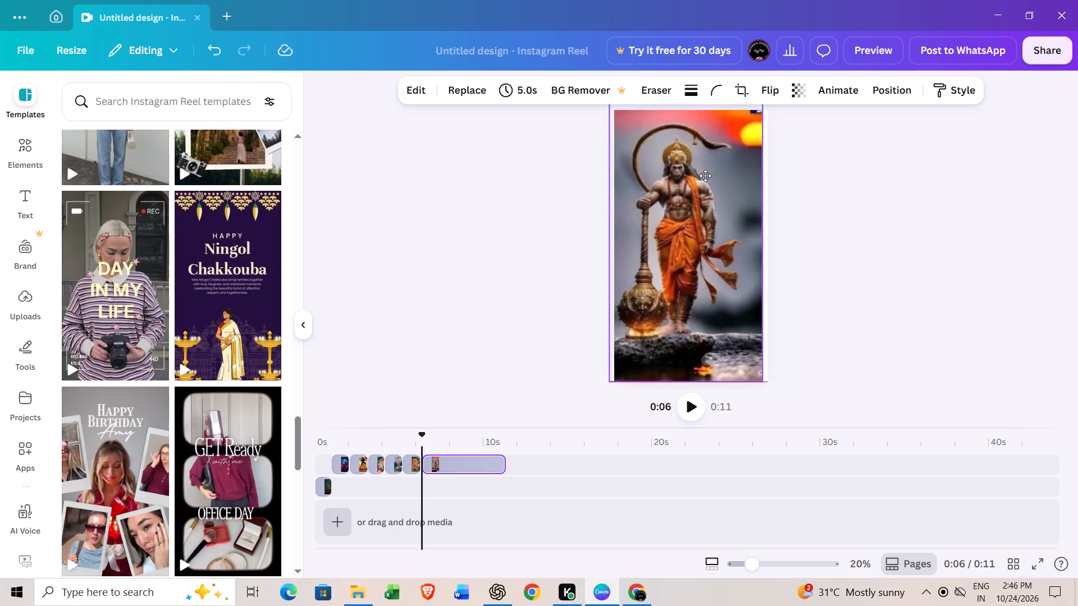
left_click_drag(705, 176, 709, 177)
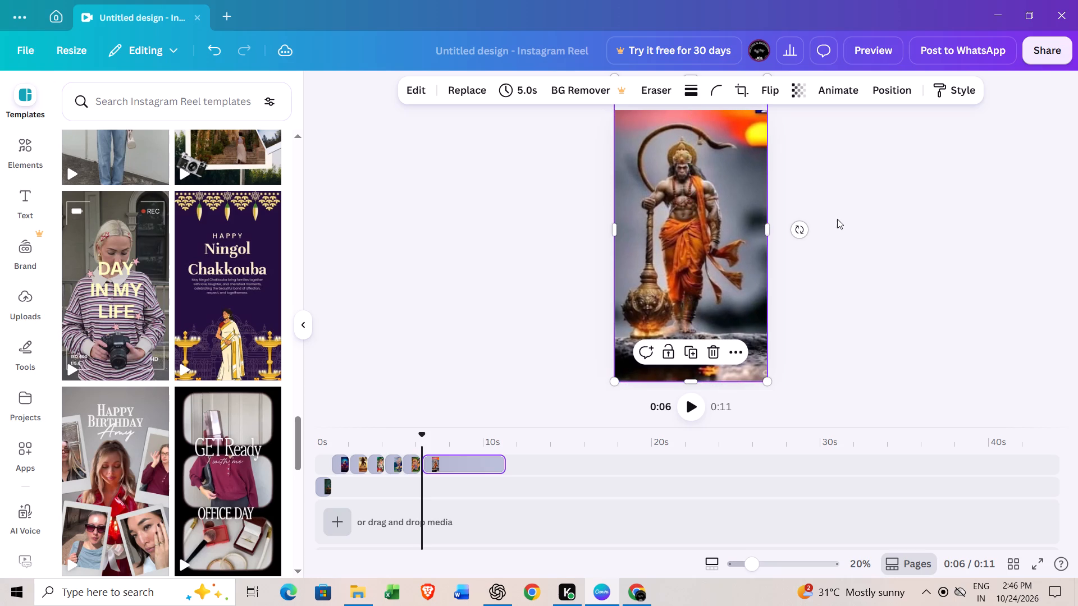
left_click(839, 217)
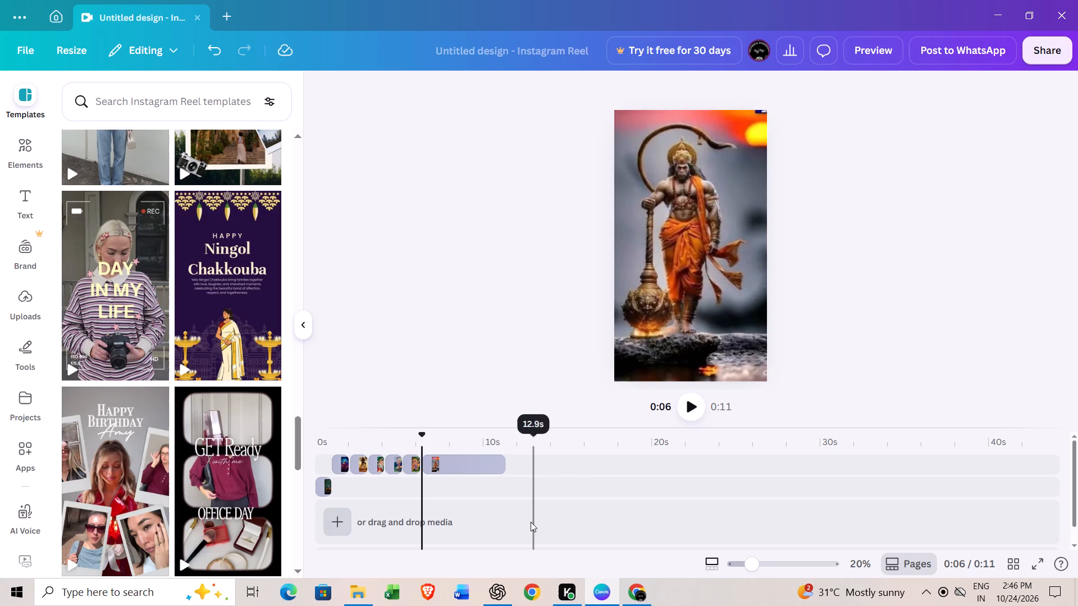
Trim the end of the sunset Hanuman clip on the timeline to a duration of 1.0 s.
left_click(448, 498)
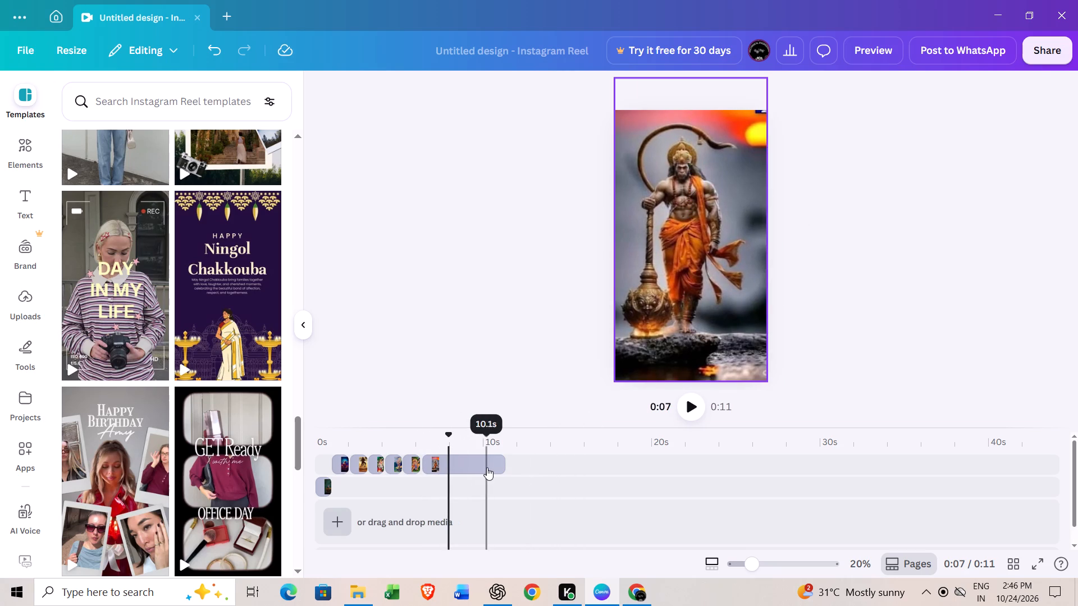
left_click_drag(500, 465, 435, 473)
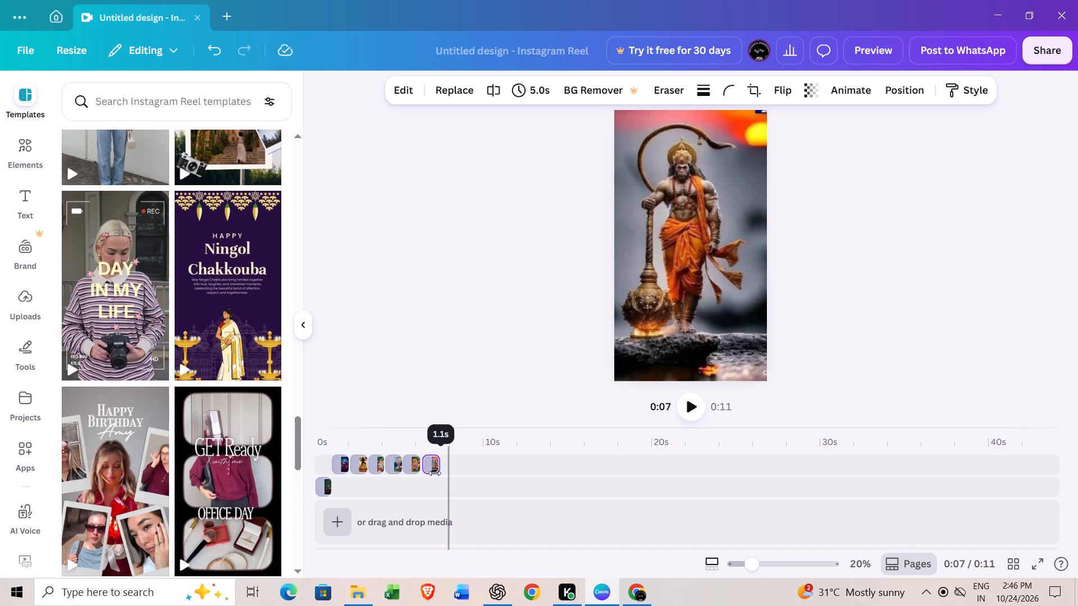
left_click_drag(435, 473, 437, 473)
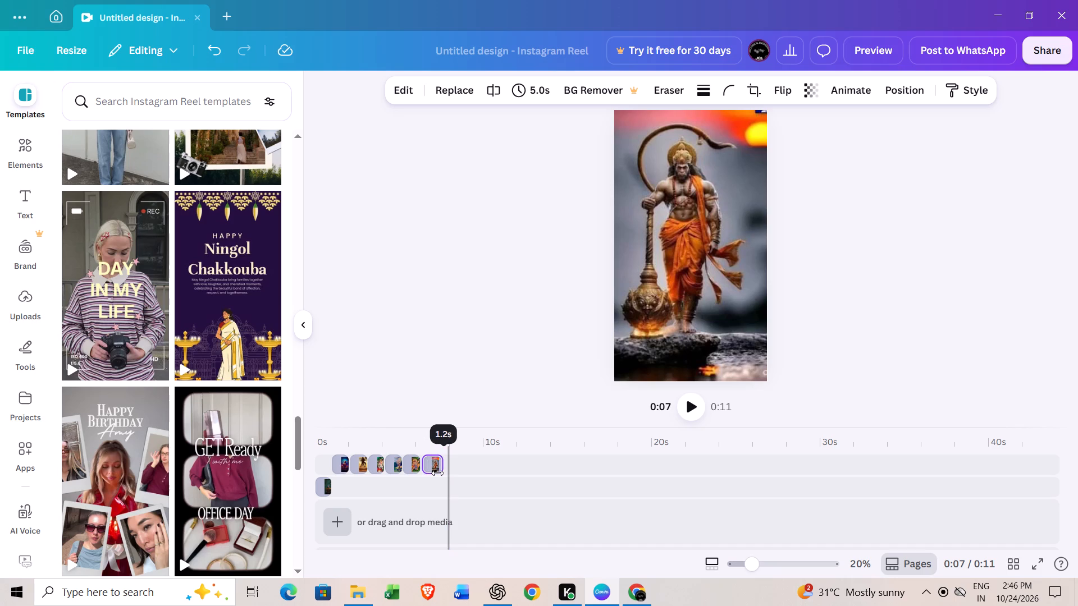
left_click_drag(437, 473, 435, 471)
left_click_drag(435, 471, 433, 471)
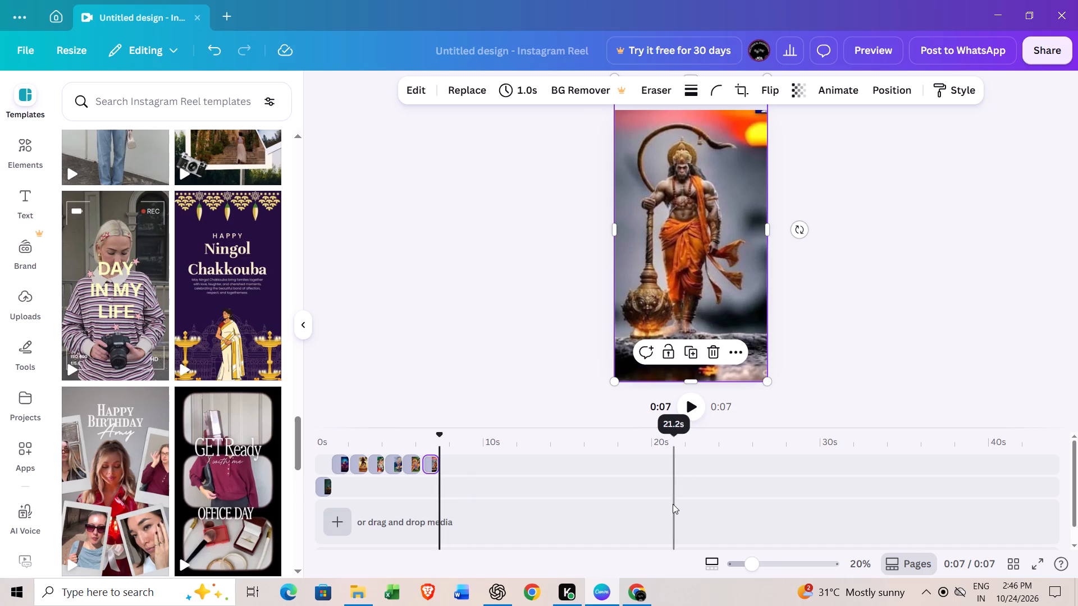
Switch to the Google image results and look further through the Hanuman pictures for another one to use in the reel.
left_click(628, 598)
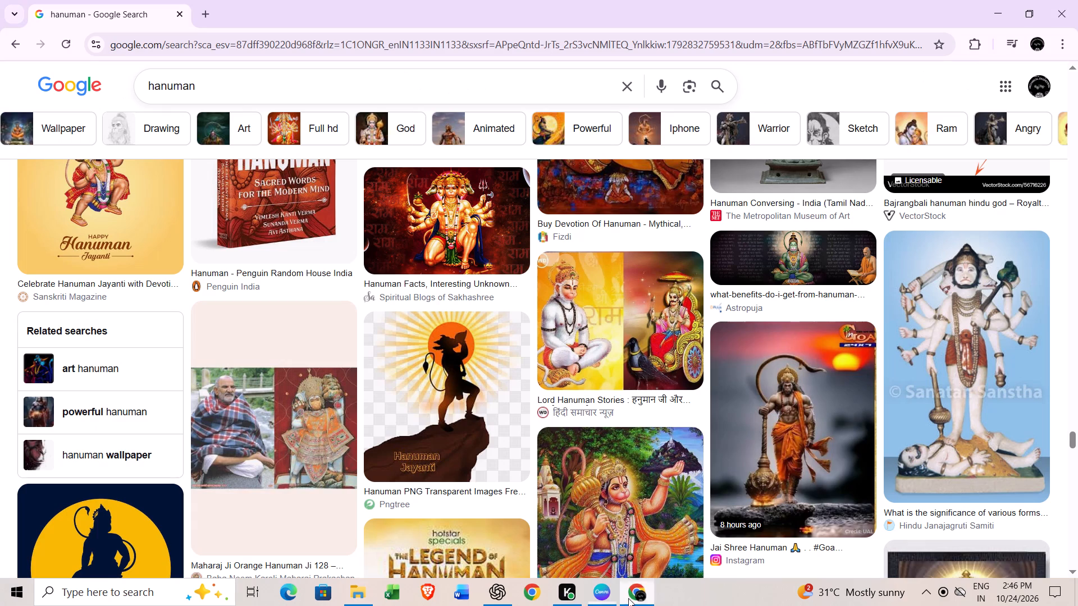
scroll(826, 395, "down", 2)
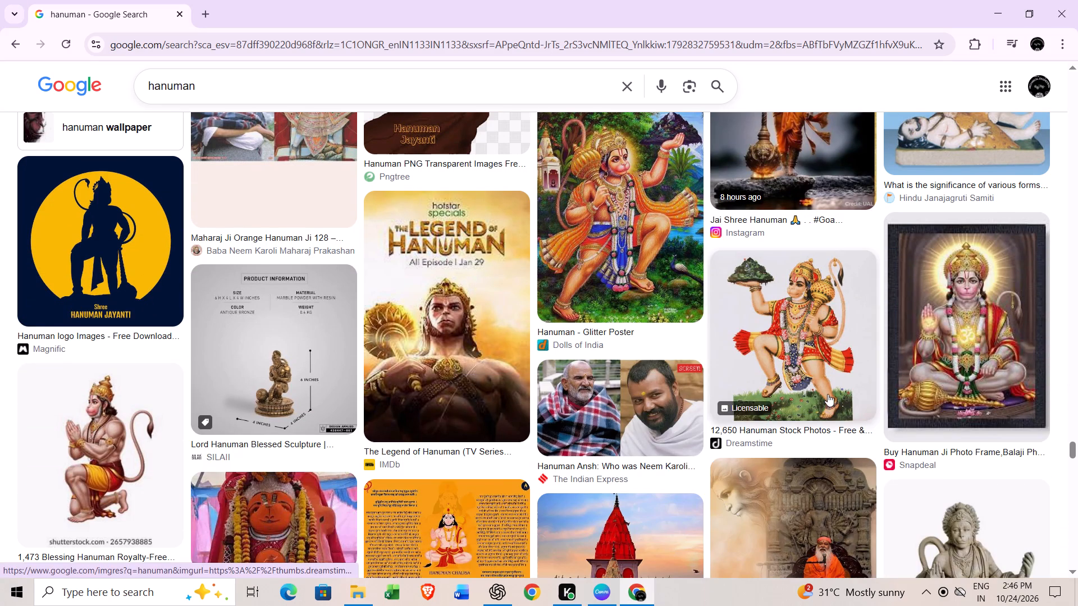
scroll(433, 385, "down", 3)
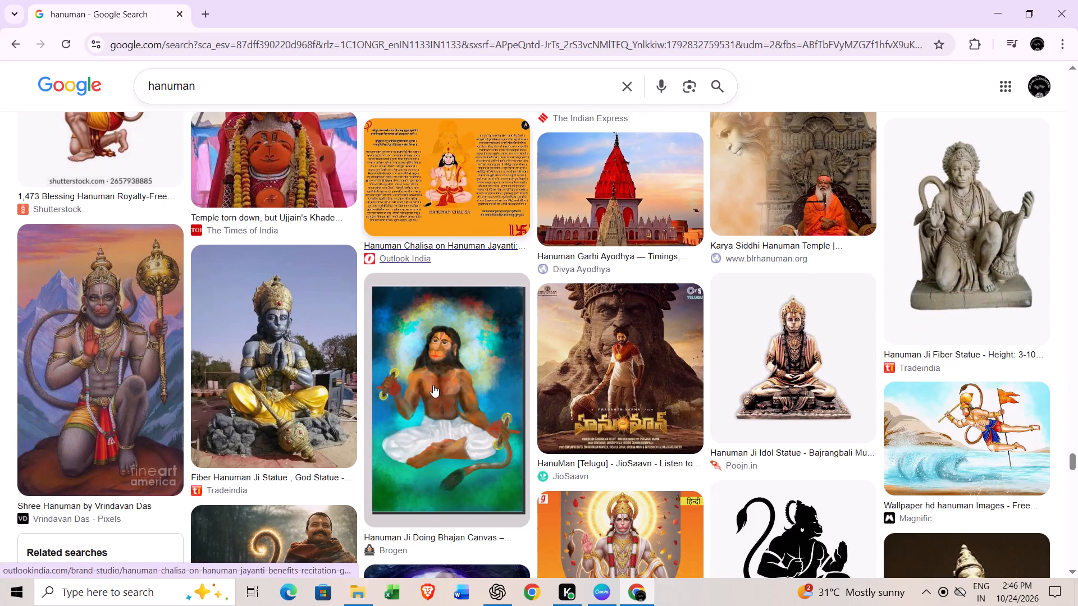
scroll(792, 329, "down", 3)
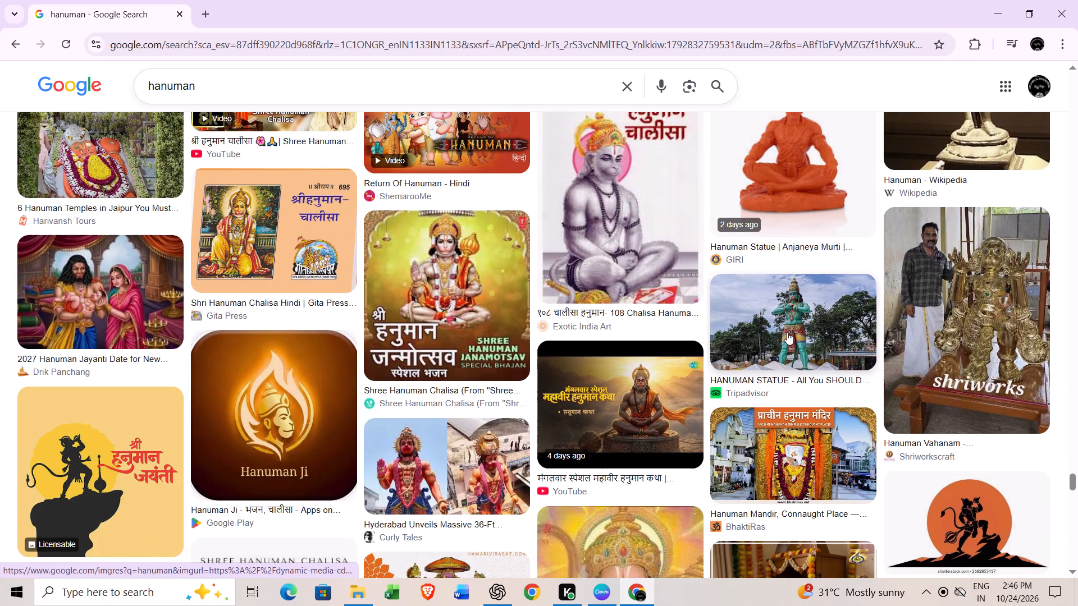
scroll(228, 331, "down", 1)
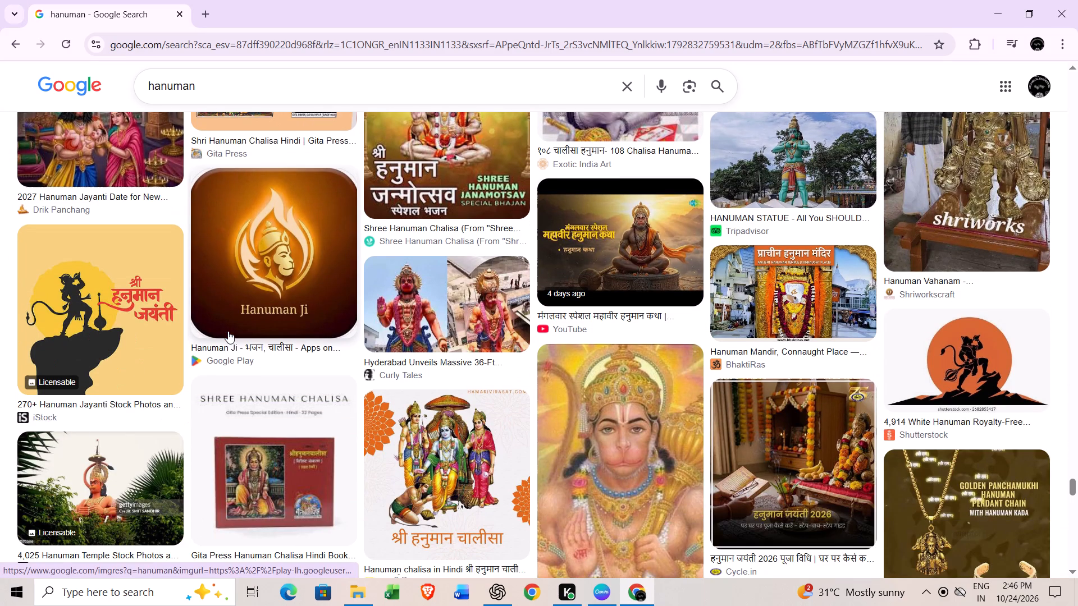
scroll(228, 331, "down", 2)
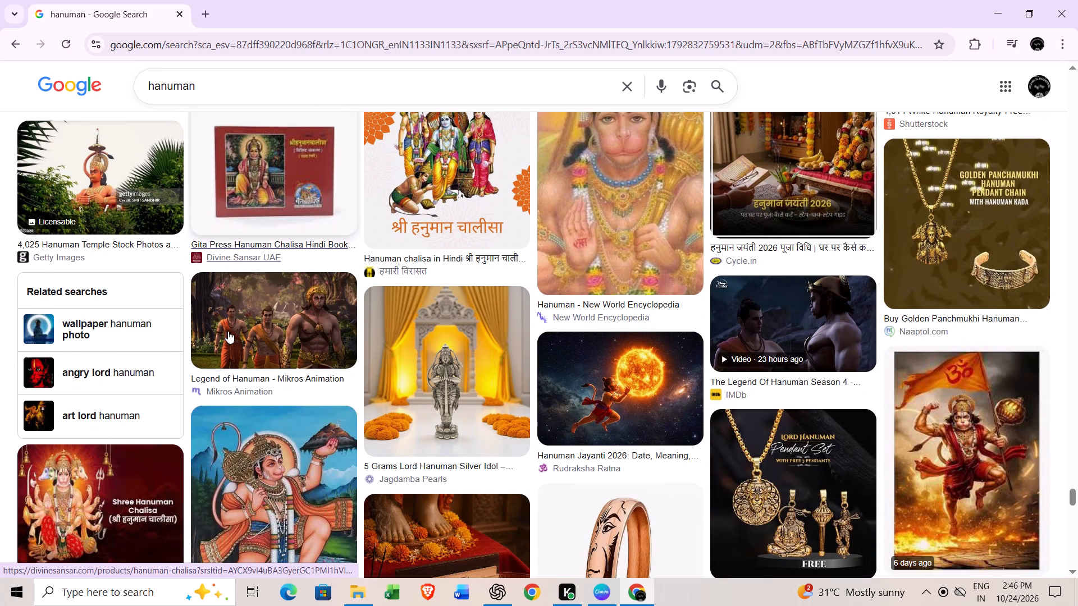
scroll(228, 331, "down", 2)
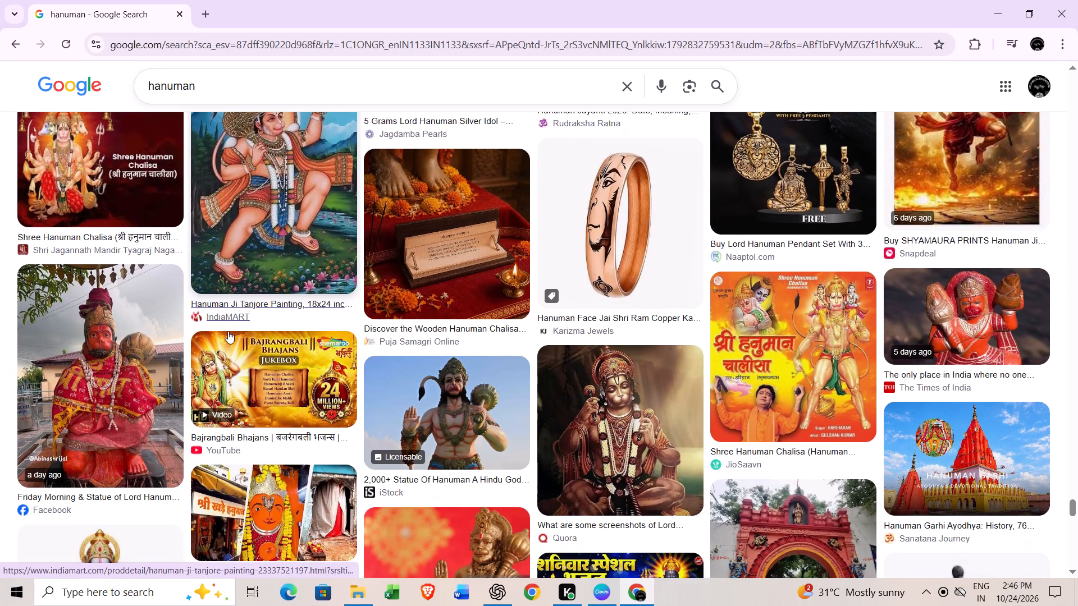
Find and copy the picture of golden-winged Hanuman holding a mace, captioned "108 Names of Lord Hanuman", from the Google image results.
scroll(228, 331, "down", 2)
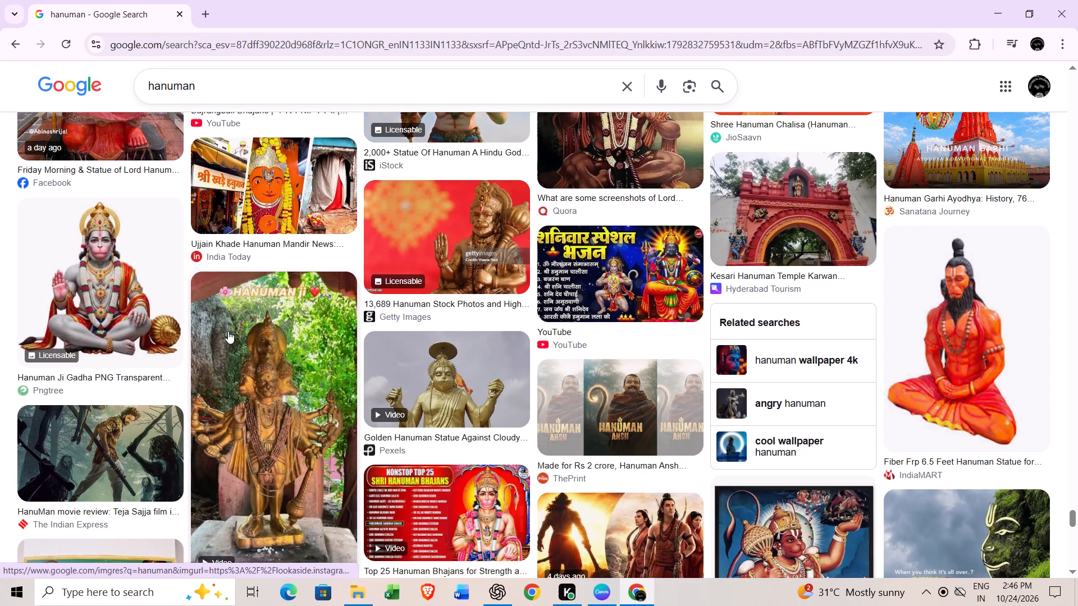
scroll(228, 331, "down", 1)
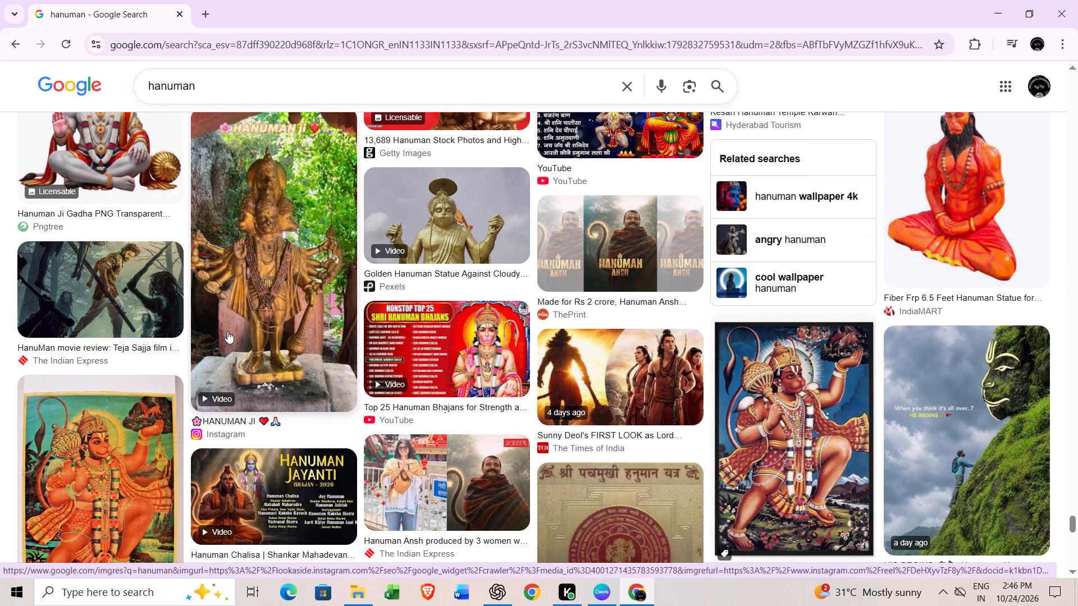
scroll(227, 331, "down", 1)
scroll(227, 331, "up", 1)
scroll(258, 399, "down", 1)
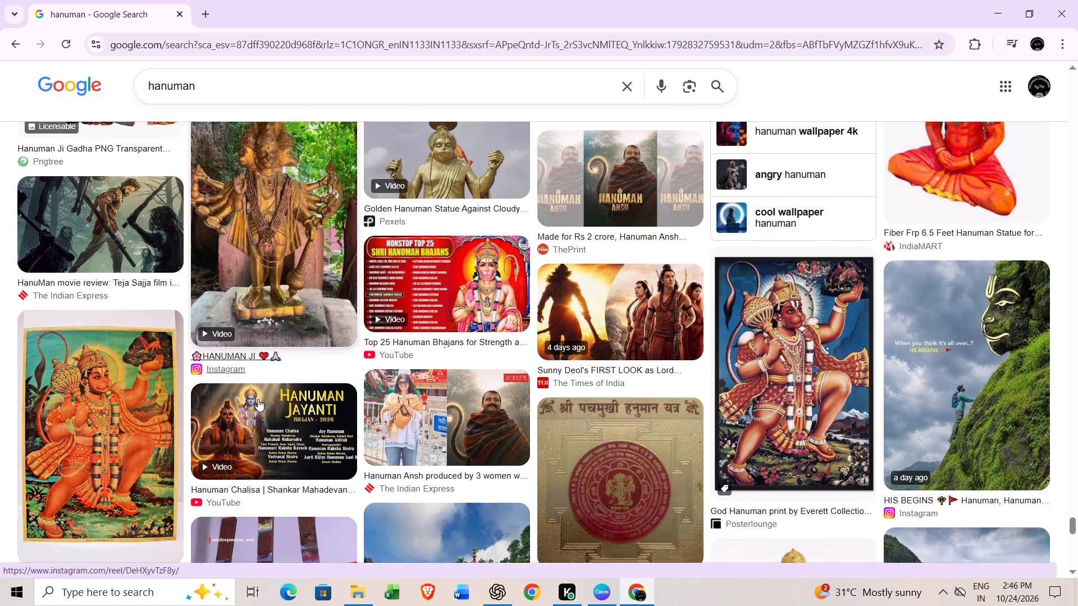
scroll(282, 400, "down", 1)
scroll(635, 415, "down", 1)
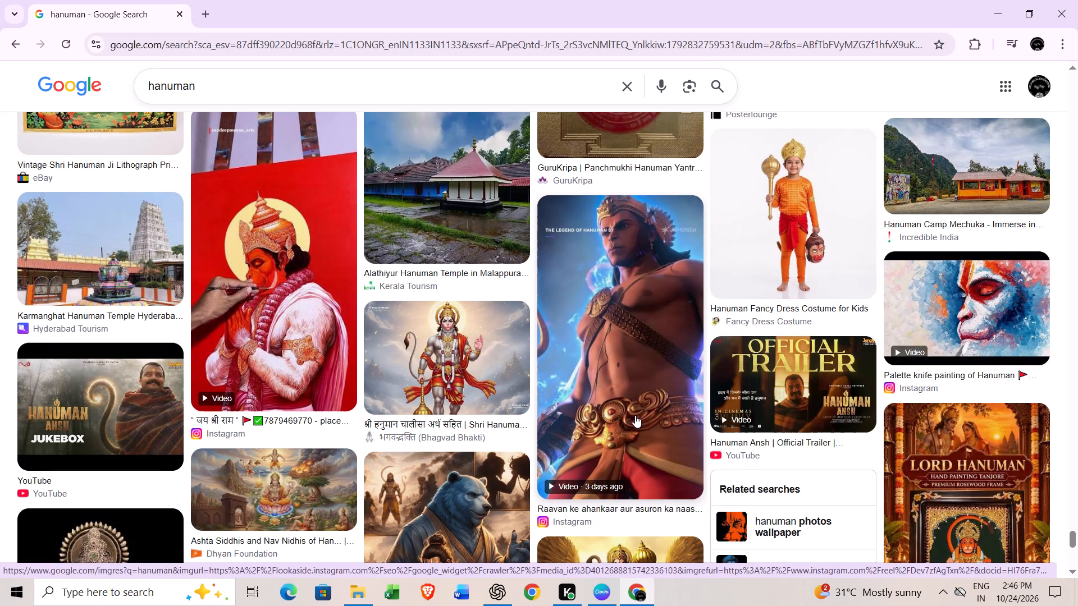
scroll(635, 415, "down", 3)
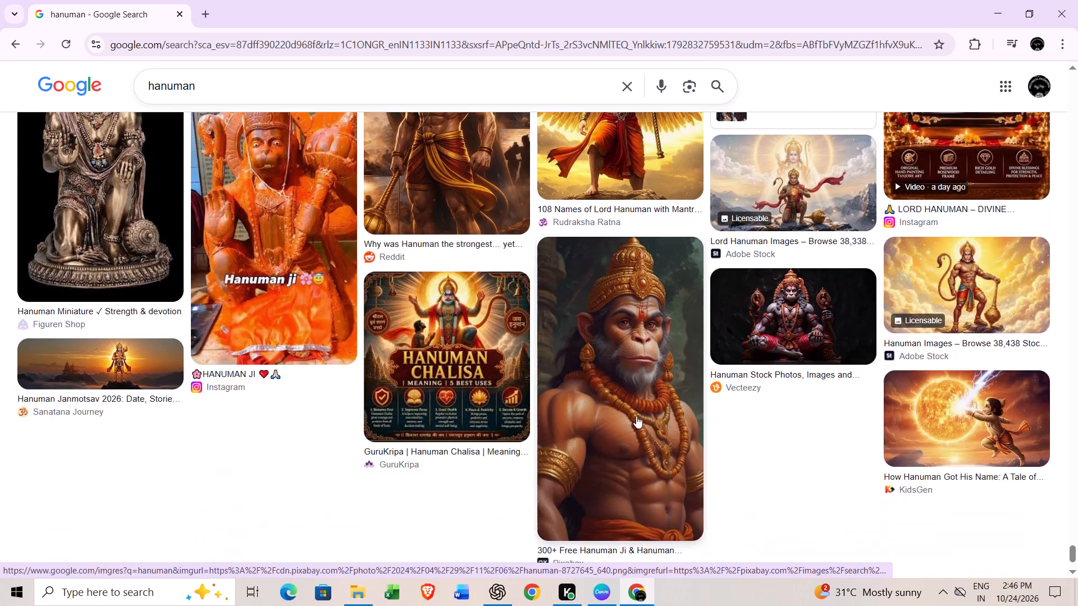
scroll(636, 416, "up", 2)
scroll(636, 416, "down", 1)
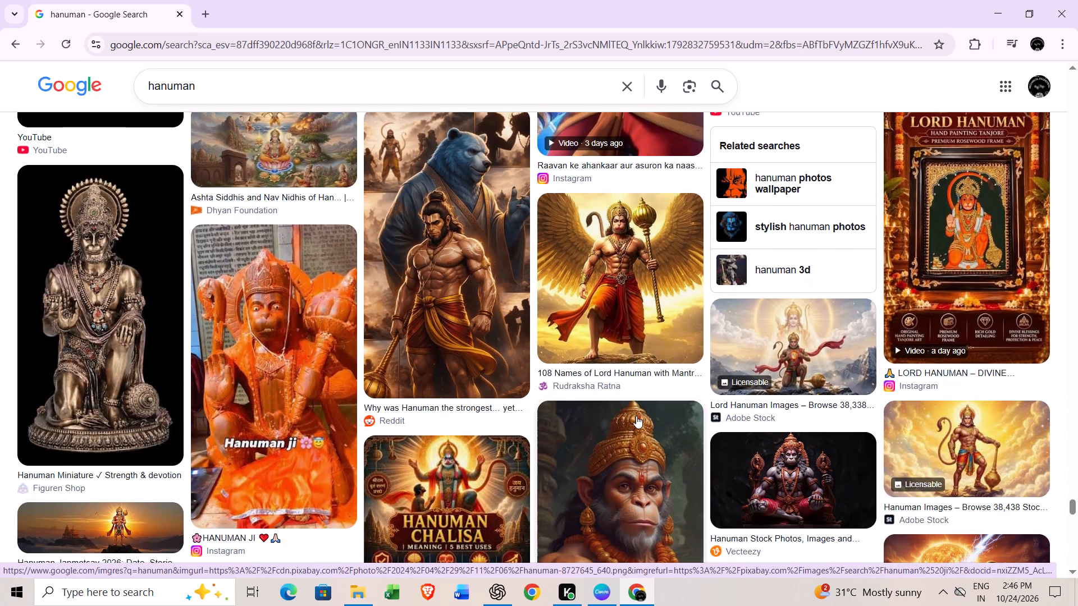
right_click(600, 311)
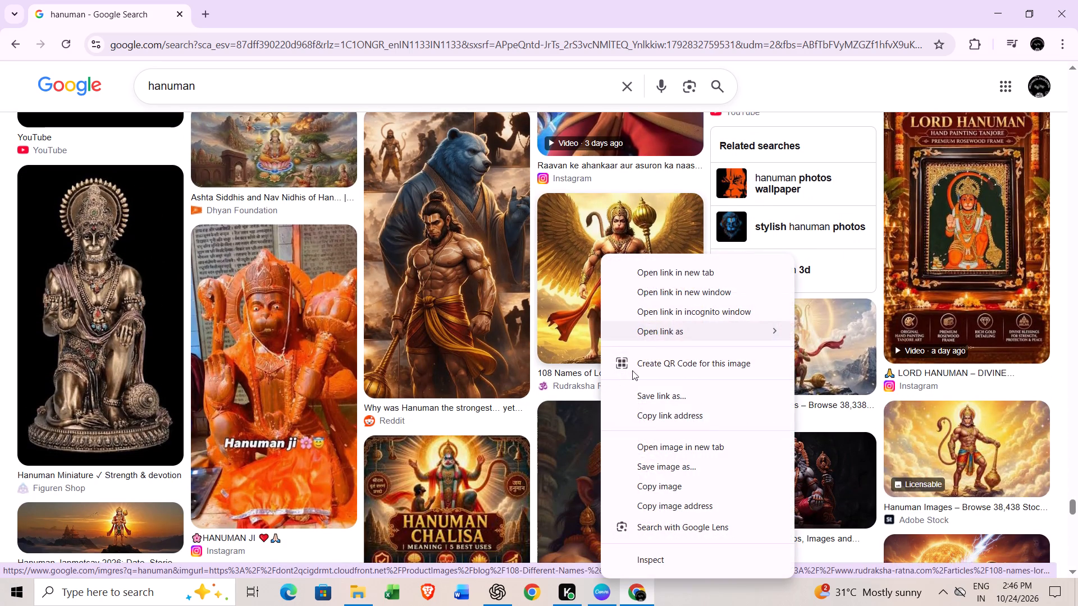
left_click(650, 487)
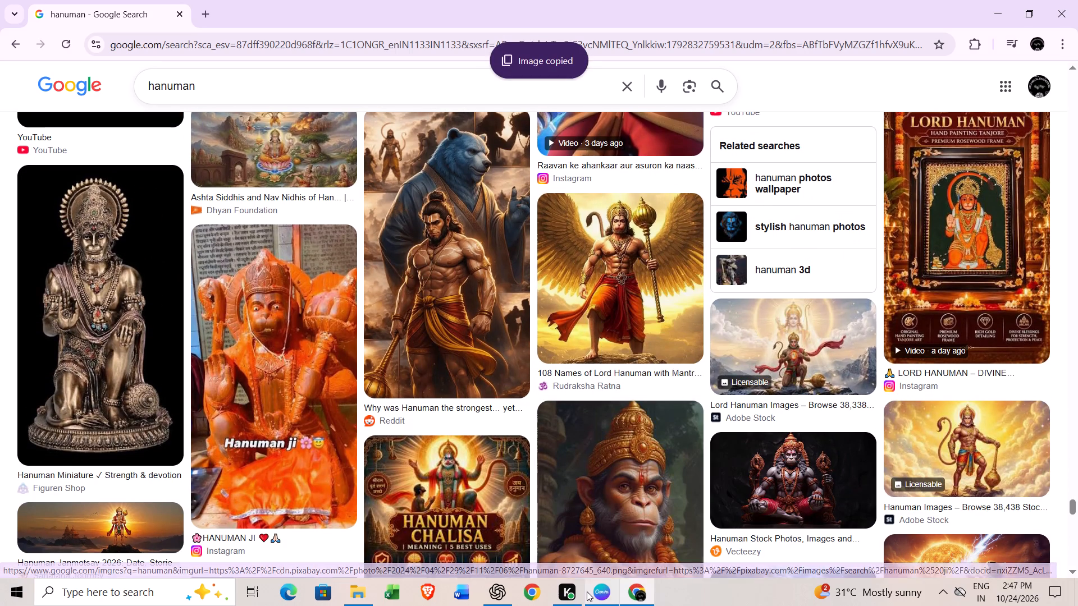
Switch to Canva and return to the Instagram Reel design with the copied winged Hanuman picture.
left_click(591, 598)
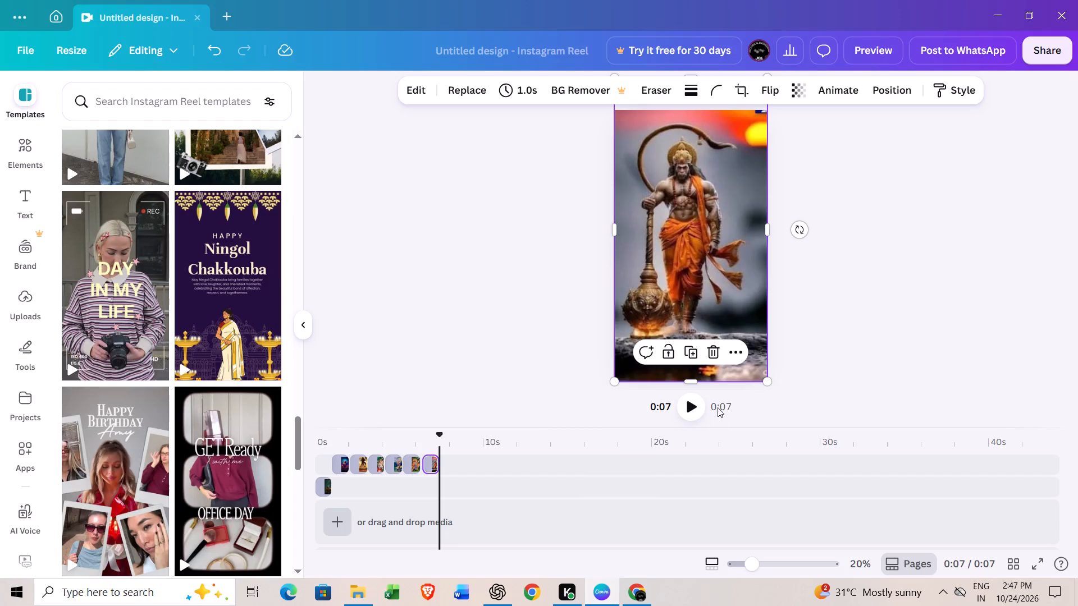